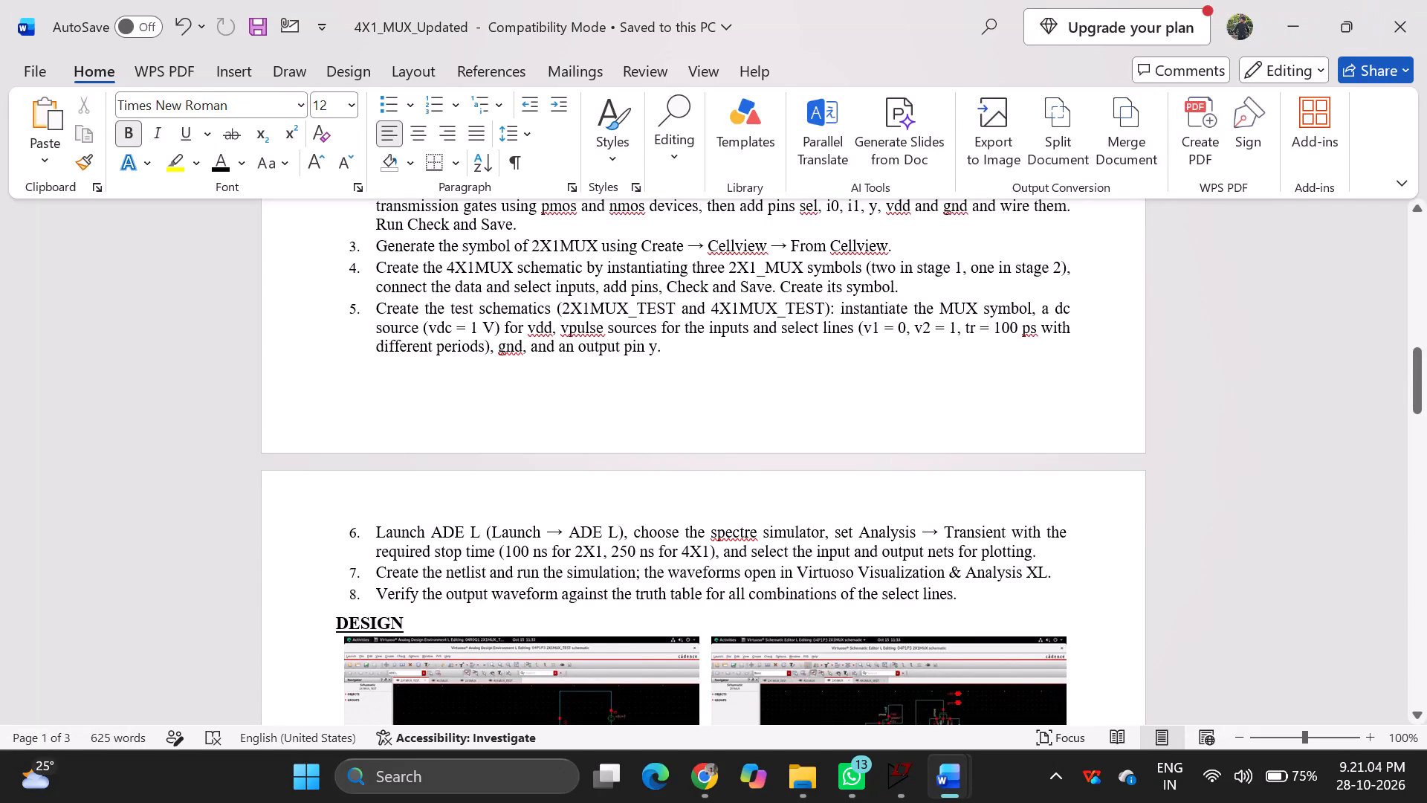
Format the "6T SRAM Cell with Sense Amplifier" heading below the student table as underlined Times New Roman, size 12.
{"action": "scroll", "coordinate": [1046, 229], "scroll_direction": "up", "scroll_amount": 2}
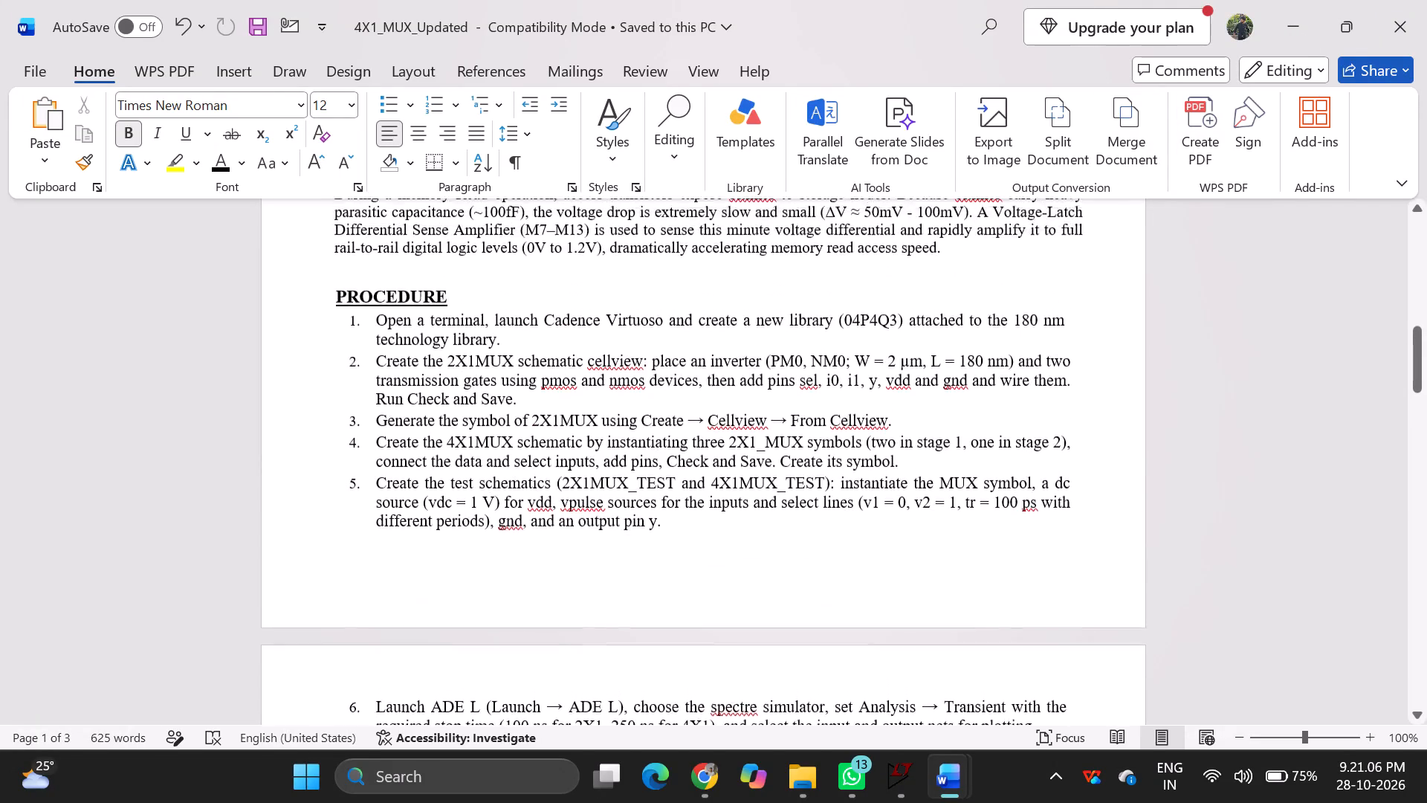
{"action": "scroll", "coordinate": [1046, 229], "scroll_direction": "up", "scroll_amount": 2}
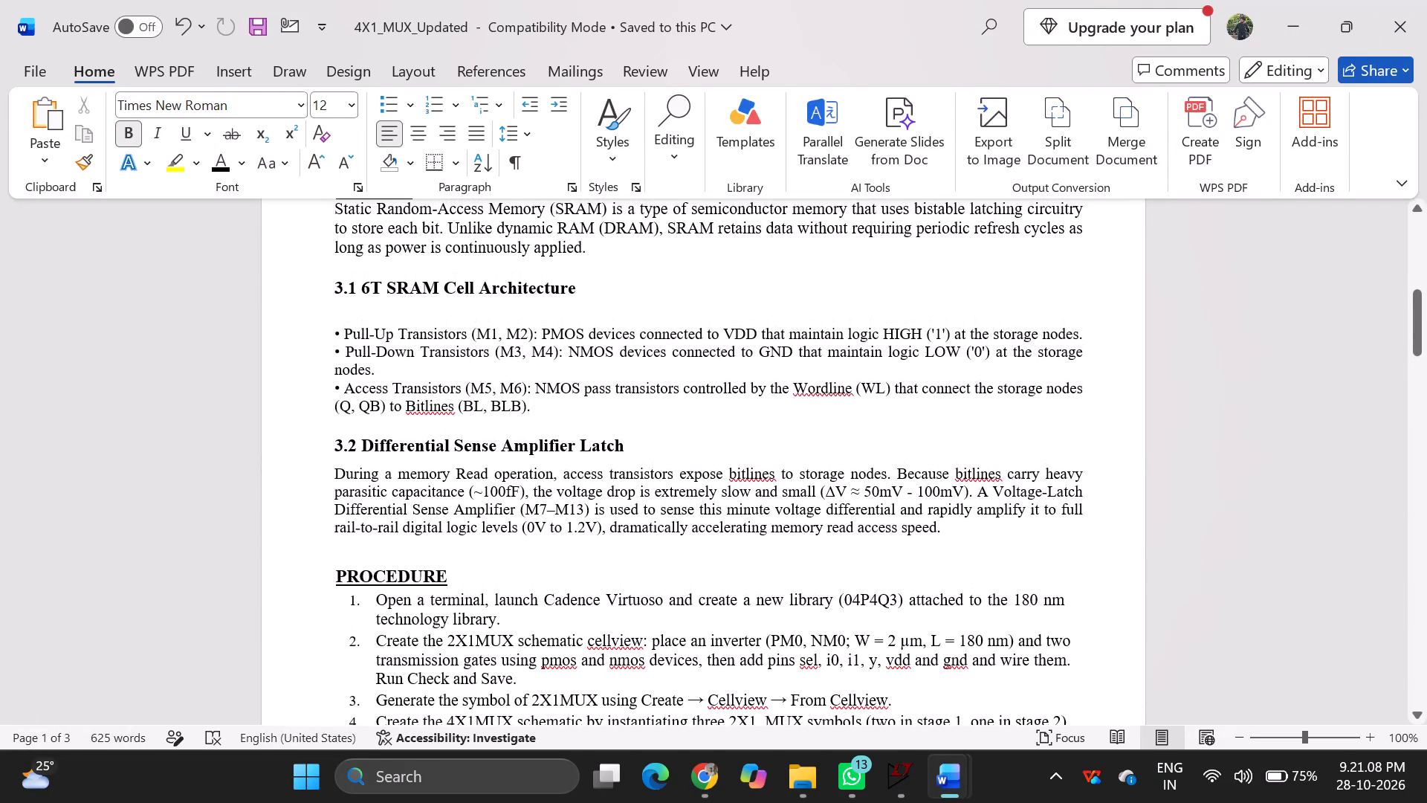
{"action": "scroll", "coordinate": [1046, 229], "scroll_direction": "up", "scroll_amount": 4}
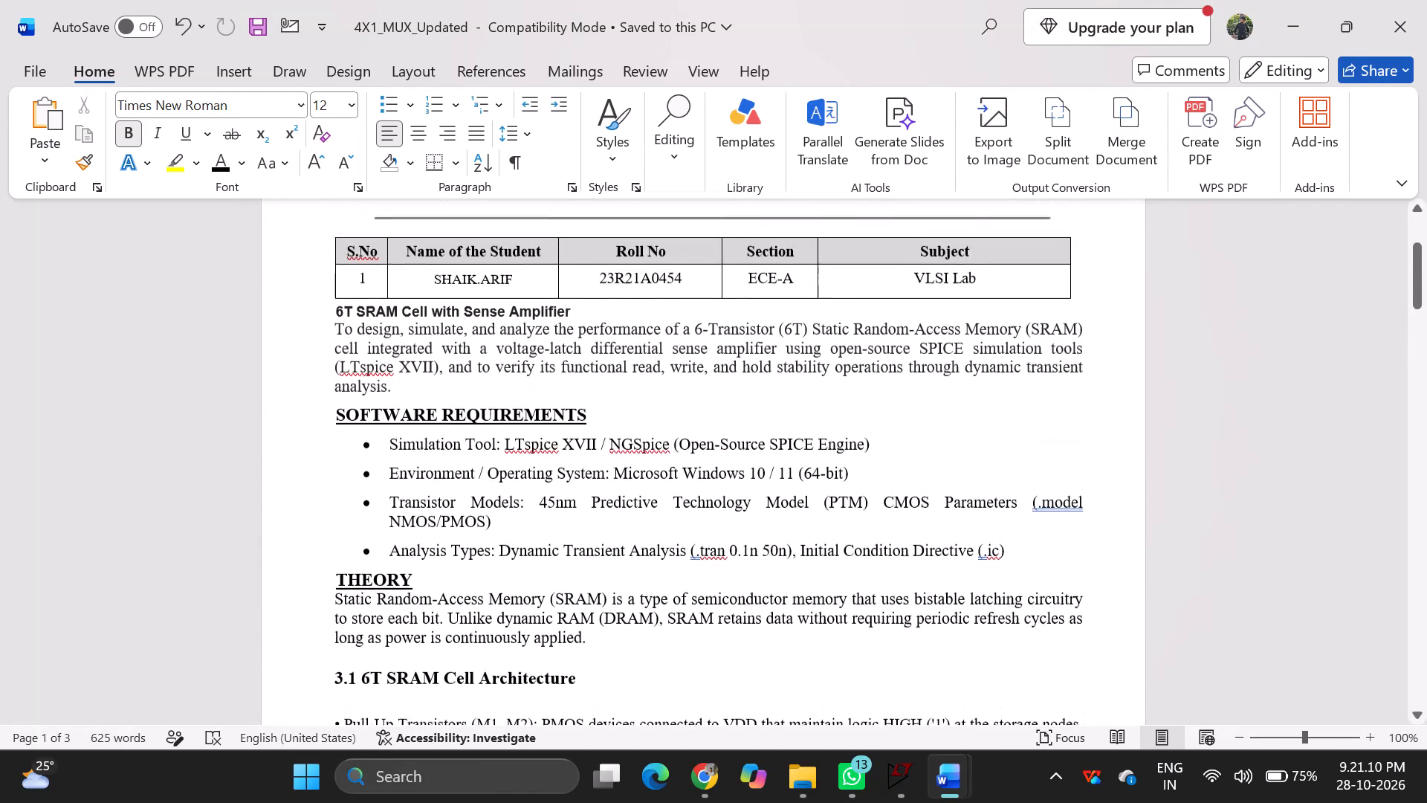
{"action": "scroll", "coordinate": [1046, 229], "scroll_direction": "up", "scroll_amount": 1}
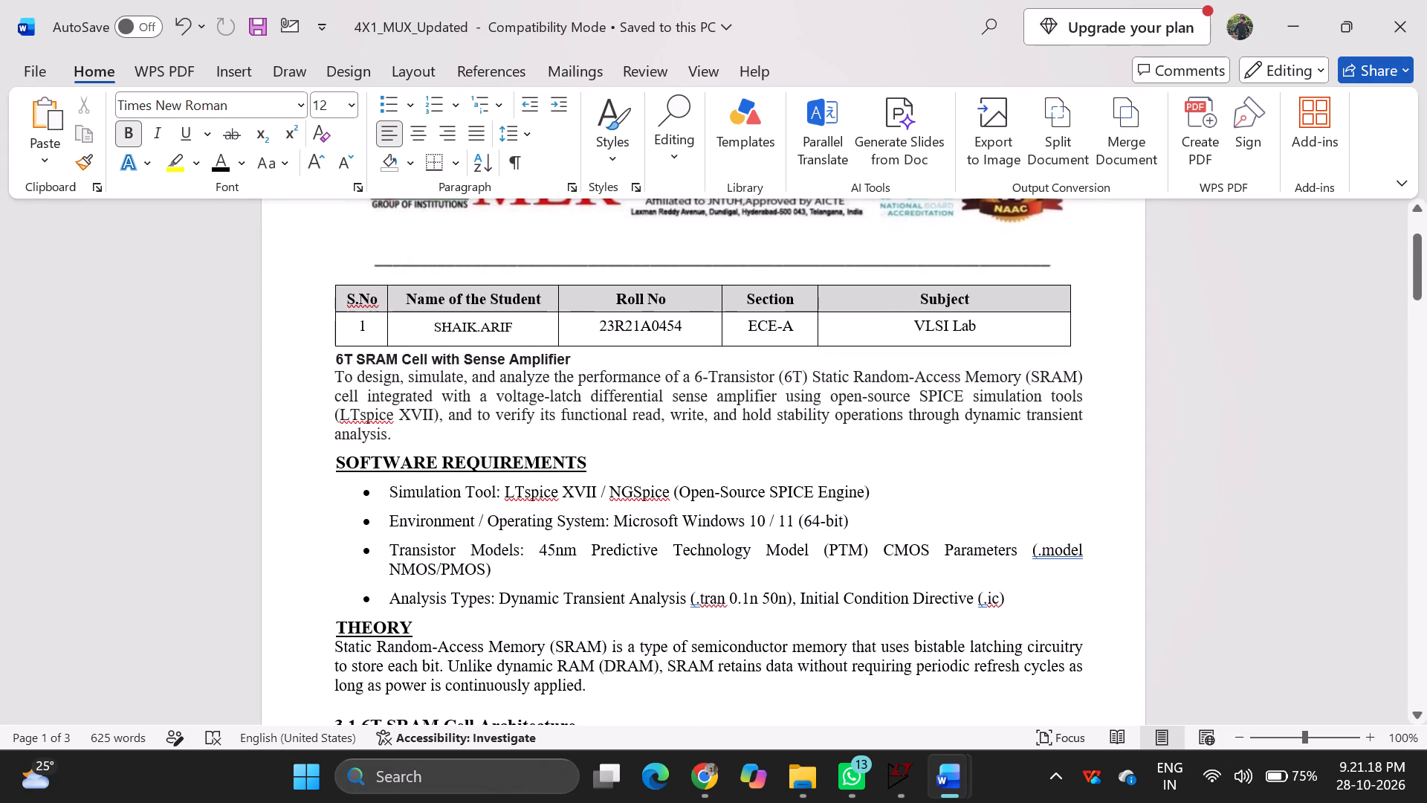
{"action": "left_click_drag", "start_coordinate": [329, 354], "coordinate": [576, 362]}
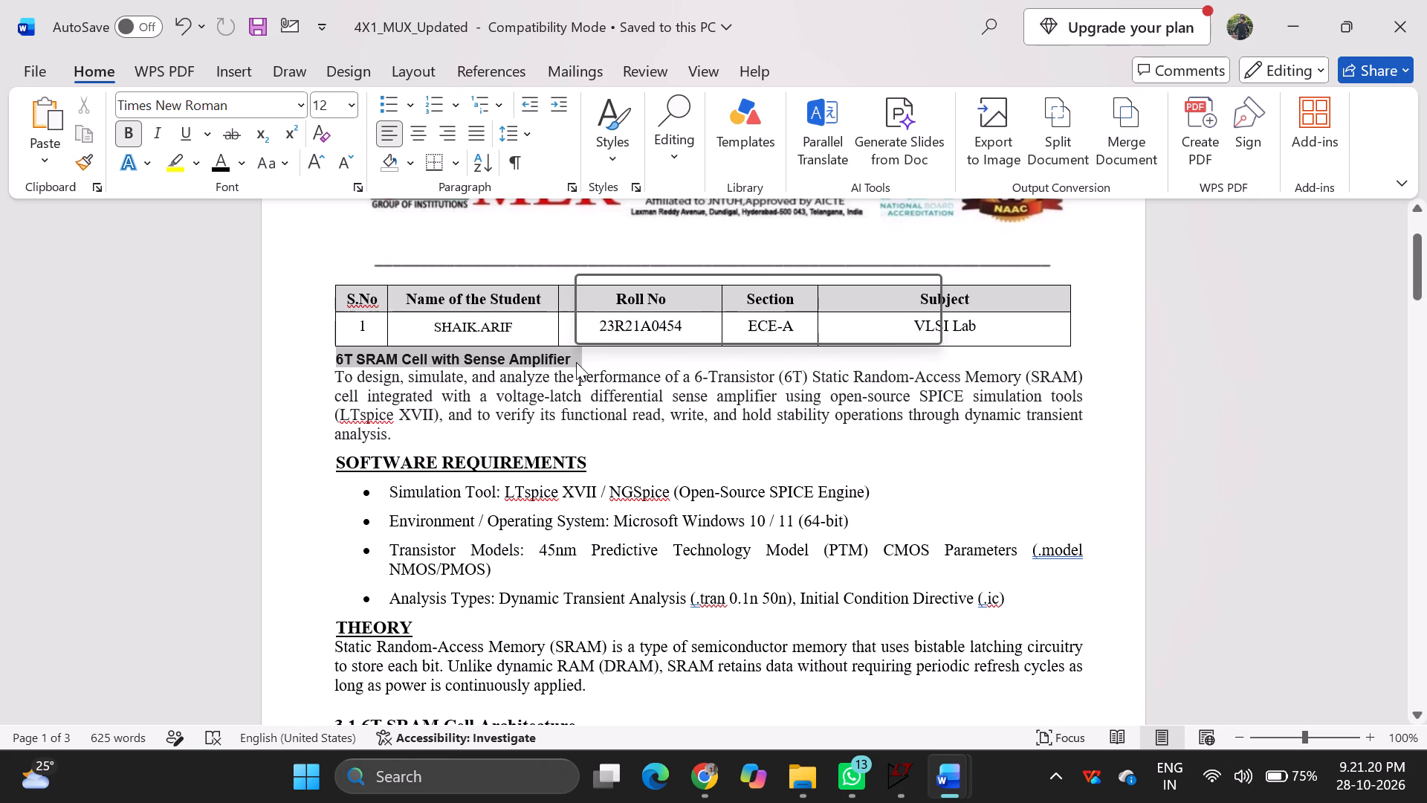
{"action": "left_click", "coordinate": [304, 105]}
{"action": "left_click", "coordinate": [289, 260]}
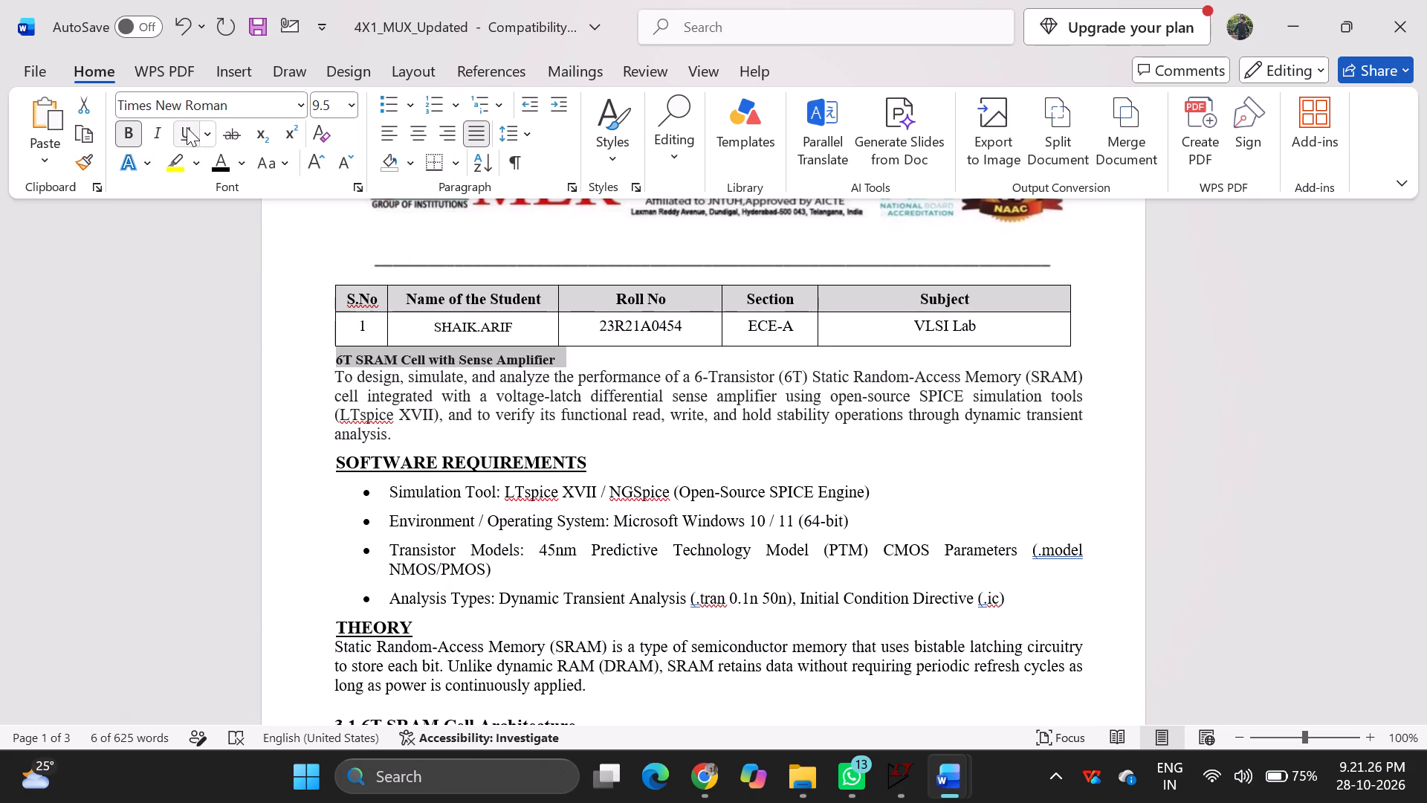
{"action": "left_click", "coordinate": [187, 127]}
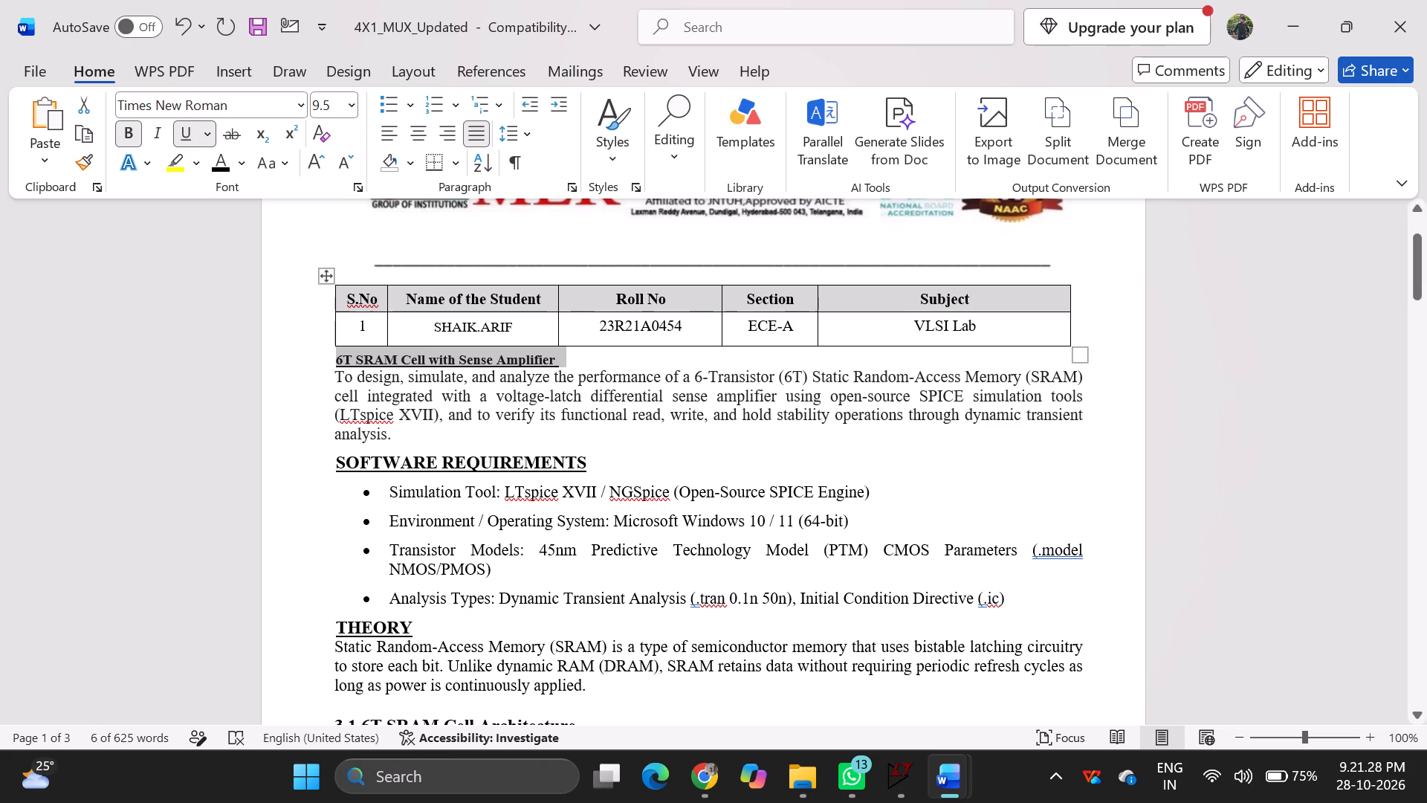
{"action": "left_click_drag", "start_coordinate": [385, 462], "coordinate": [417, 462]}
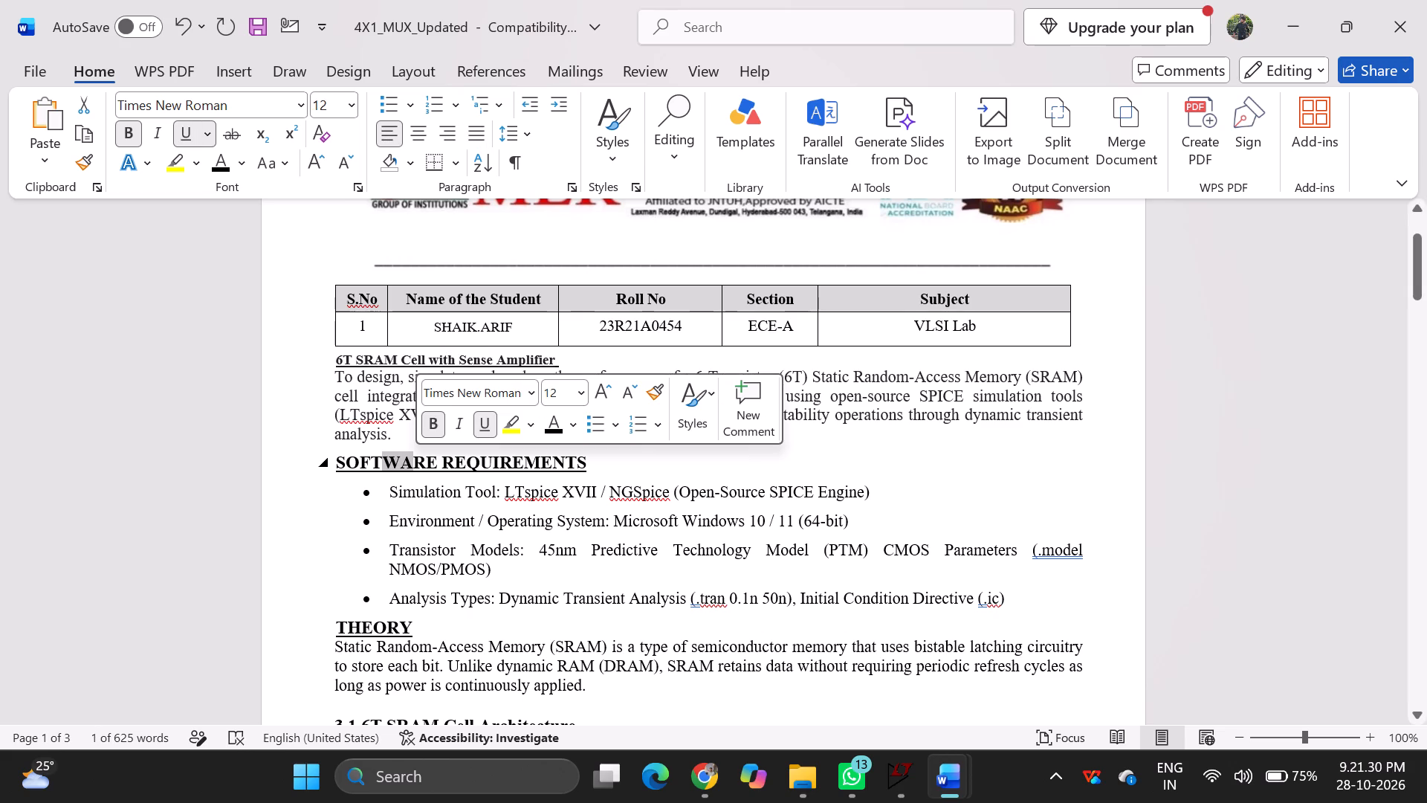
{"action": "left_click_drag", "start_coordinate": [337, 358], "coordinate": [532, 360]}
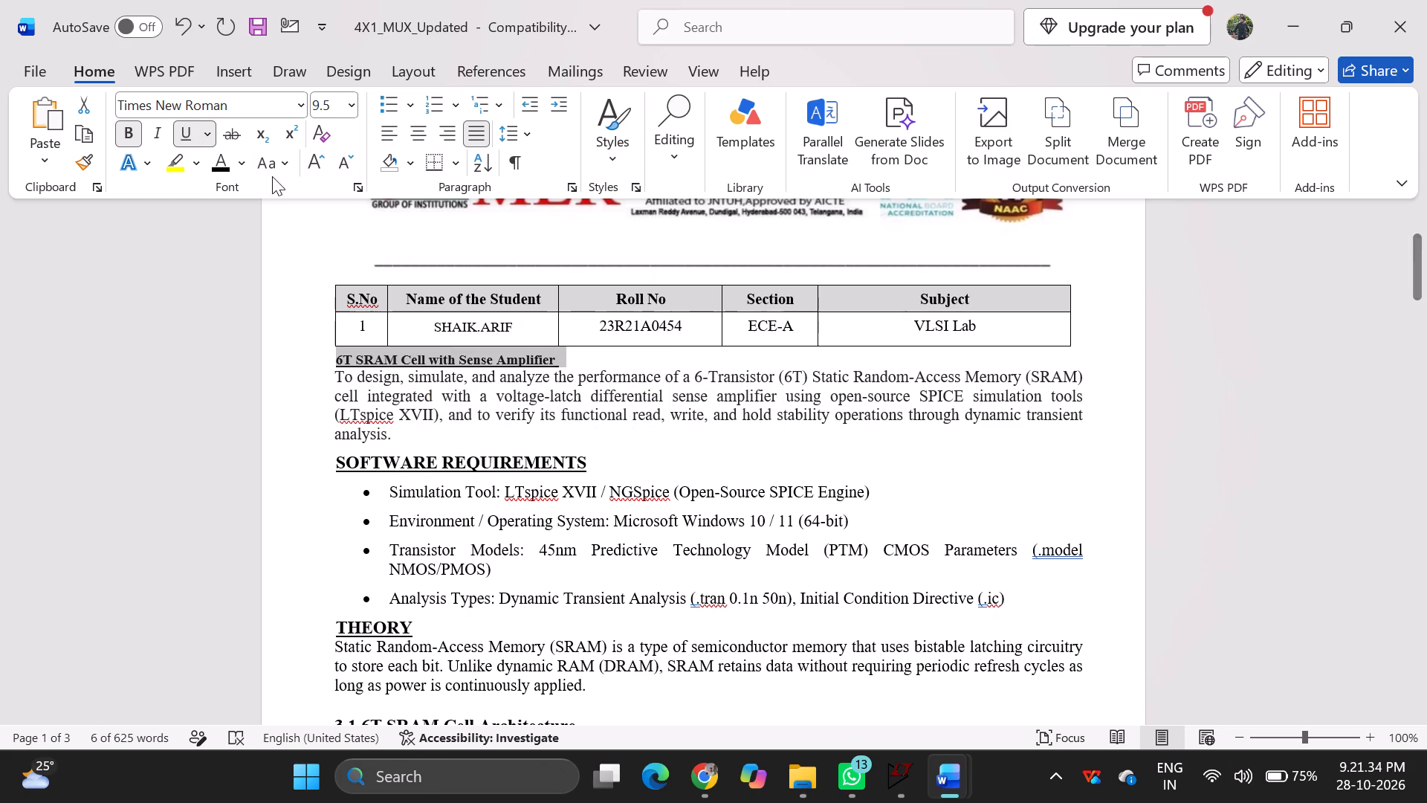
{"action": "left_click", "coordinate": [350, 106]}
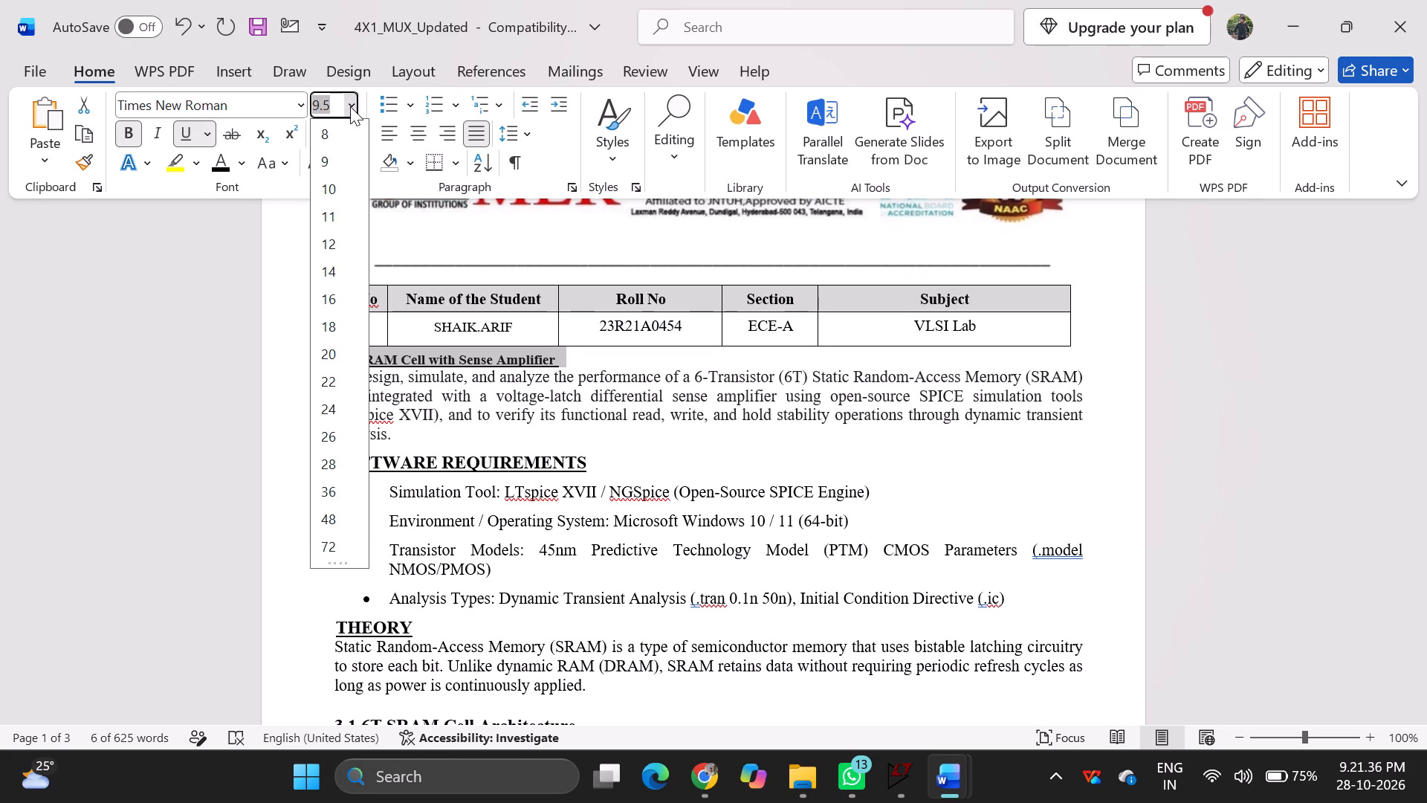
{"action": "left_click", "coordinate": [340, 242]}
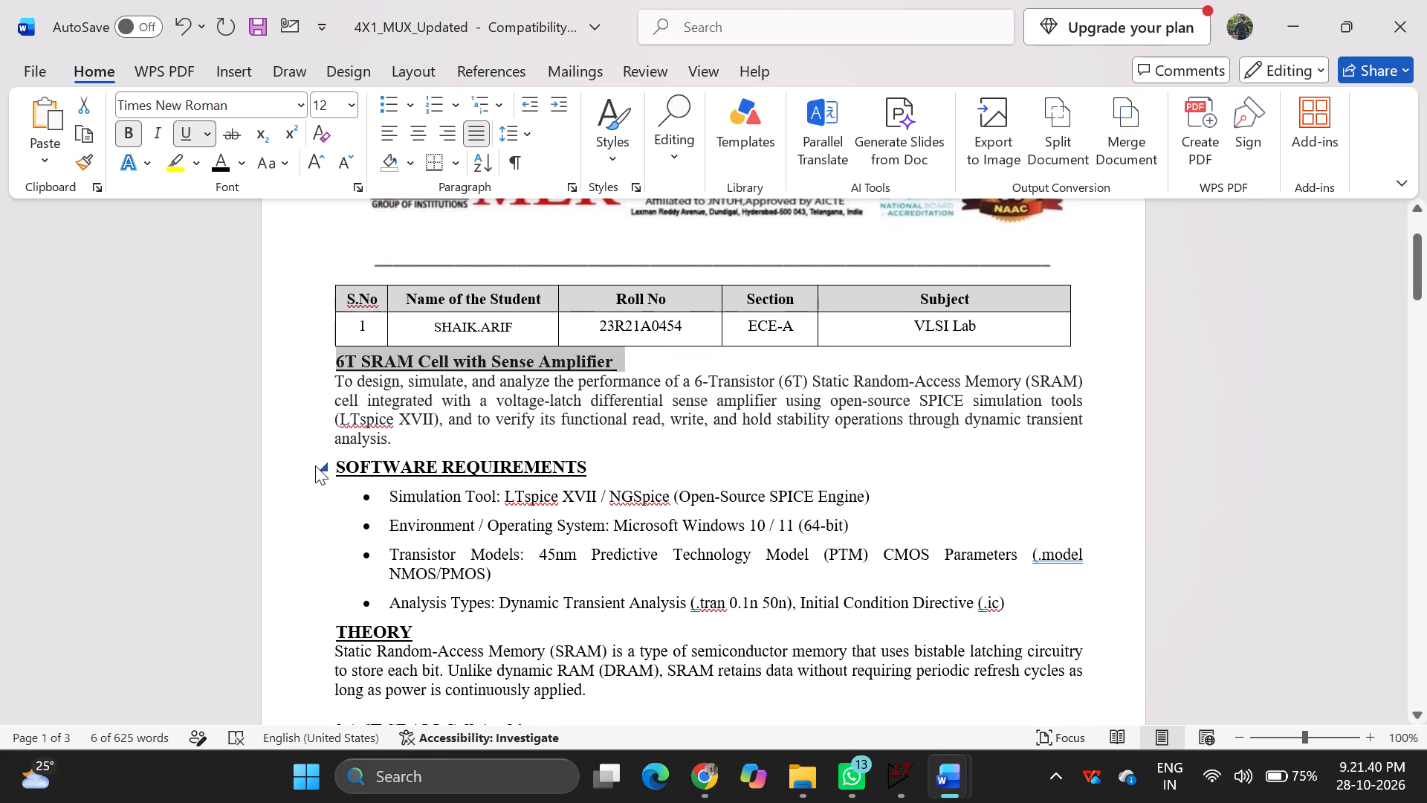
Insert a blank line between the student details table and the "6T SRAM Cell with Sense Amplifier" heading.
{"action": "left_click", "coordinate": [291, 437]}
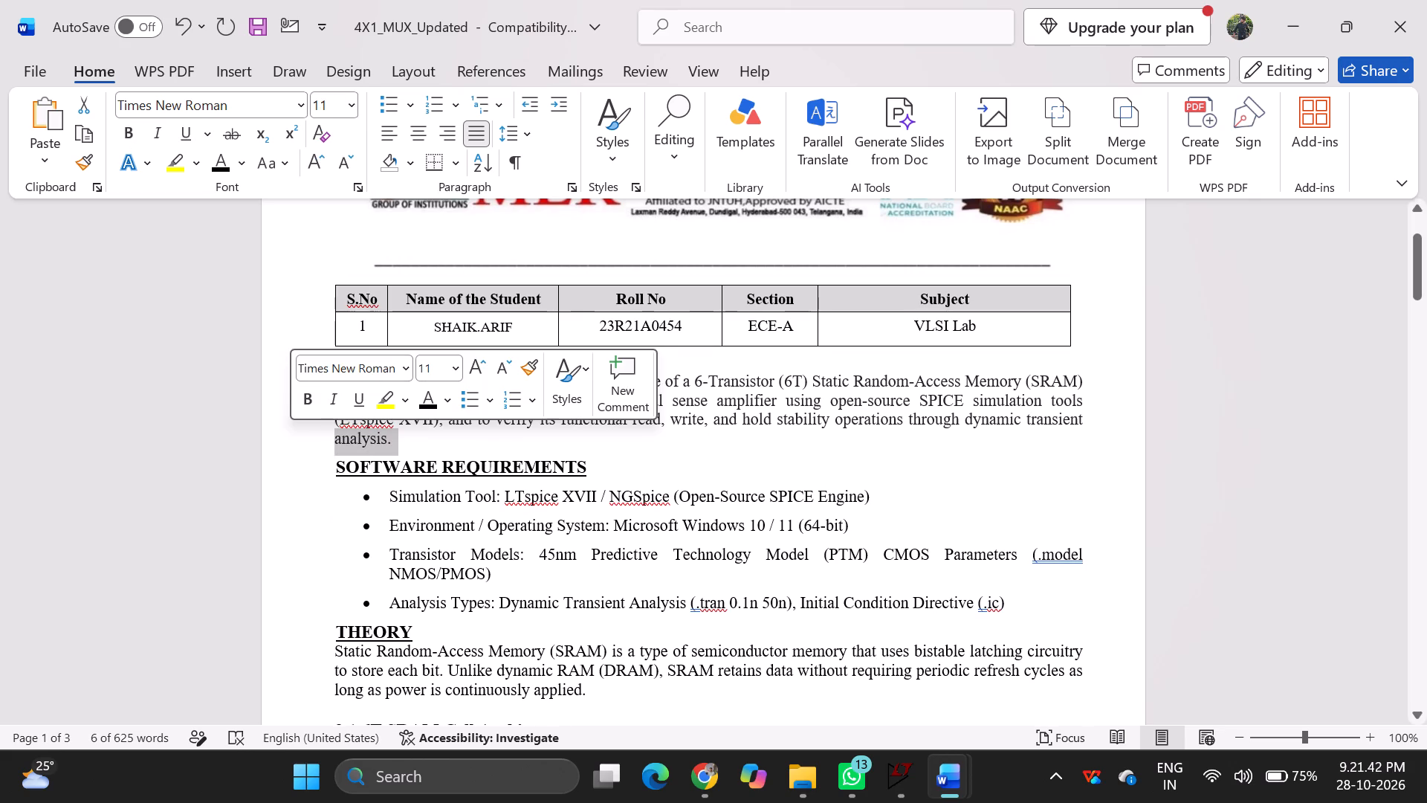
{"action": "left_click", "coordinate": [255, 320]}
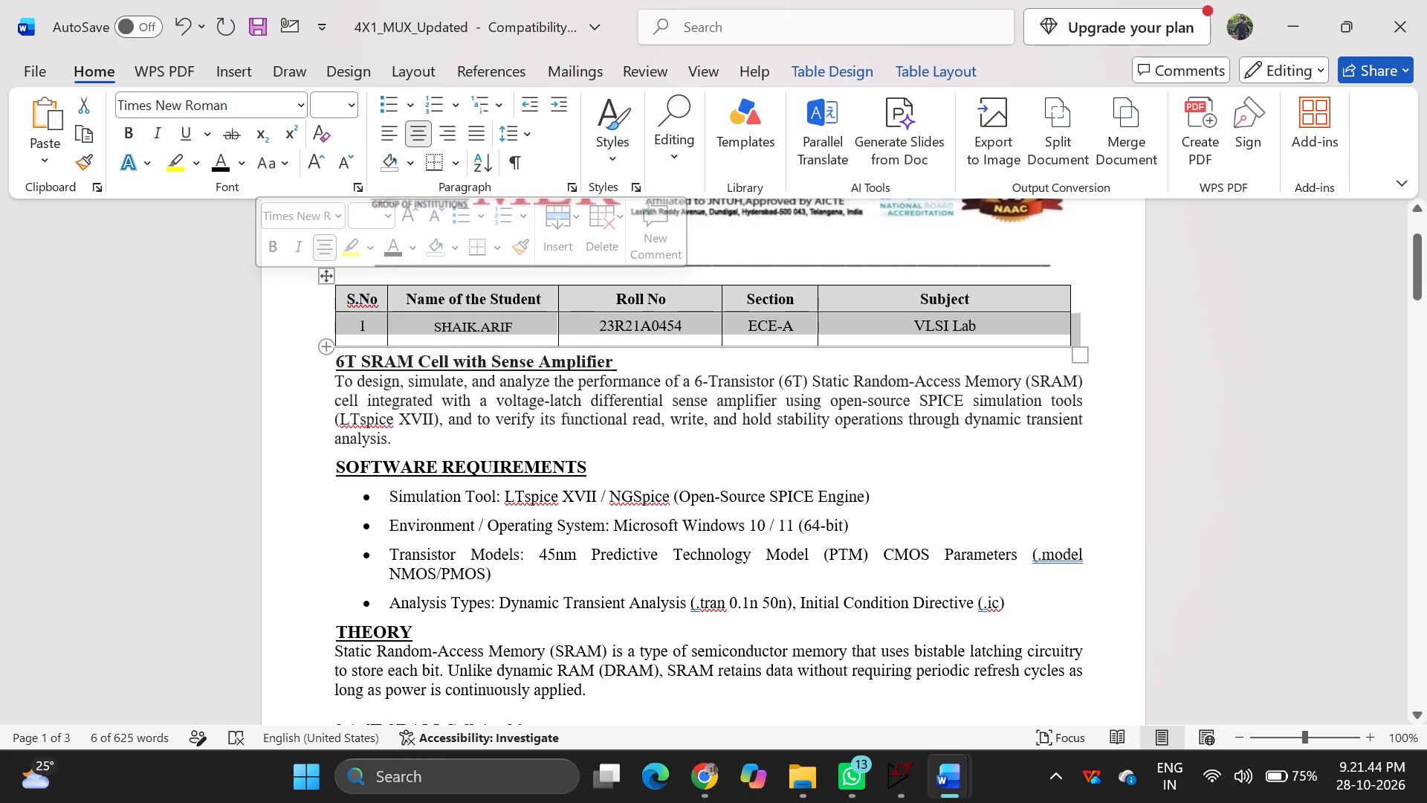
{"action": "left_click", "coordinate": [334, 362]}
{"action": "key", "text": "Return"}
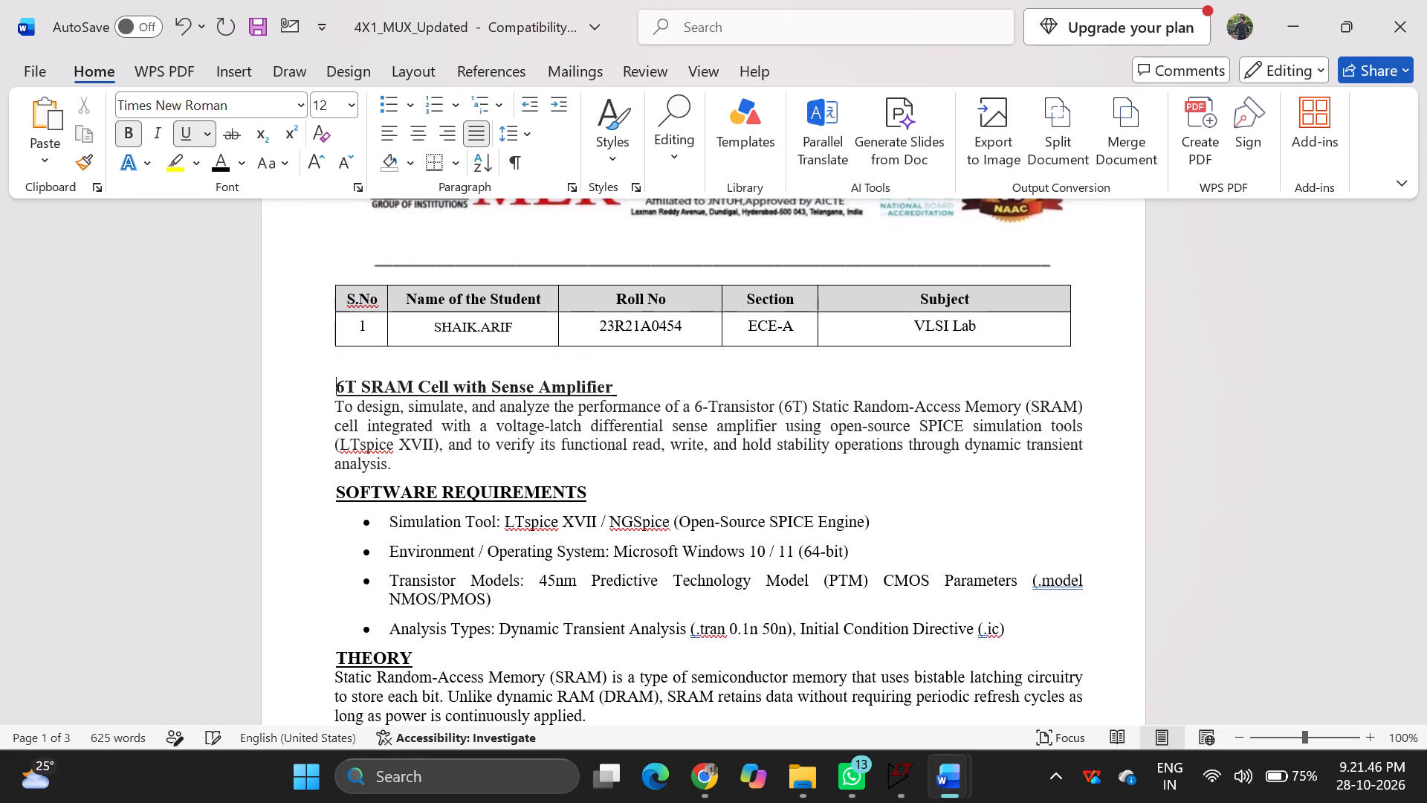
Switch to the 6T SRAM lab record document and look through the sections that follow 3.1 6T SRAM Cell Architecture.
{"action": "scroll", "coordinate": [334, 362], "scroll_direction": "down", "scroll_amount": 3}
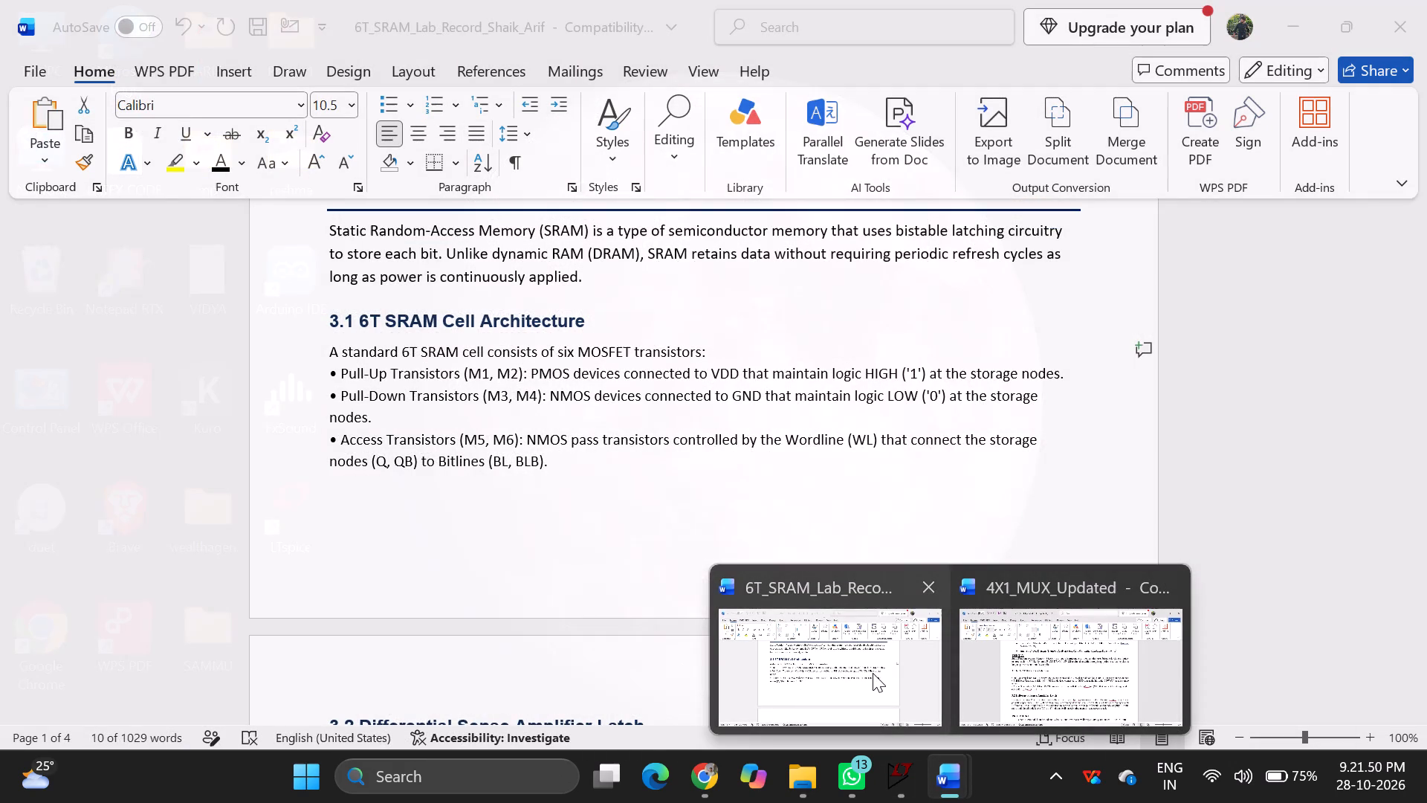
{"action": "left_click", "coordinate": [870, 673]}
{"action": "left_click", "coordinate": [634, 465]}
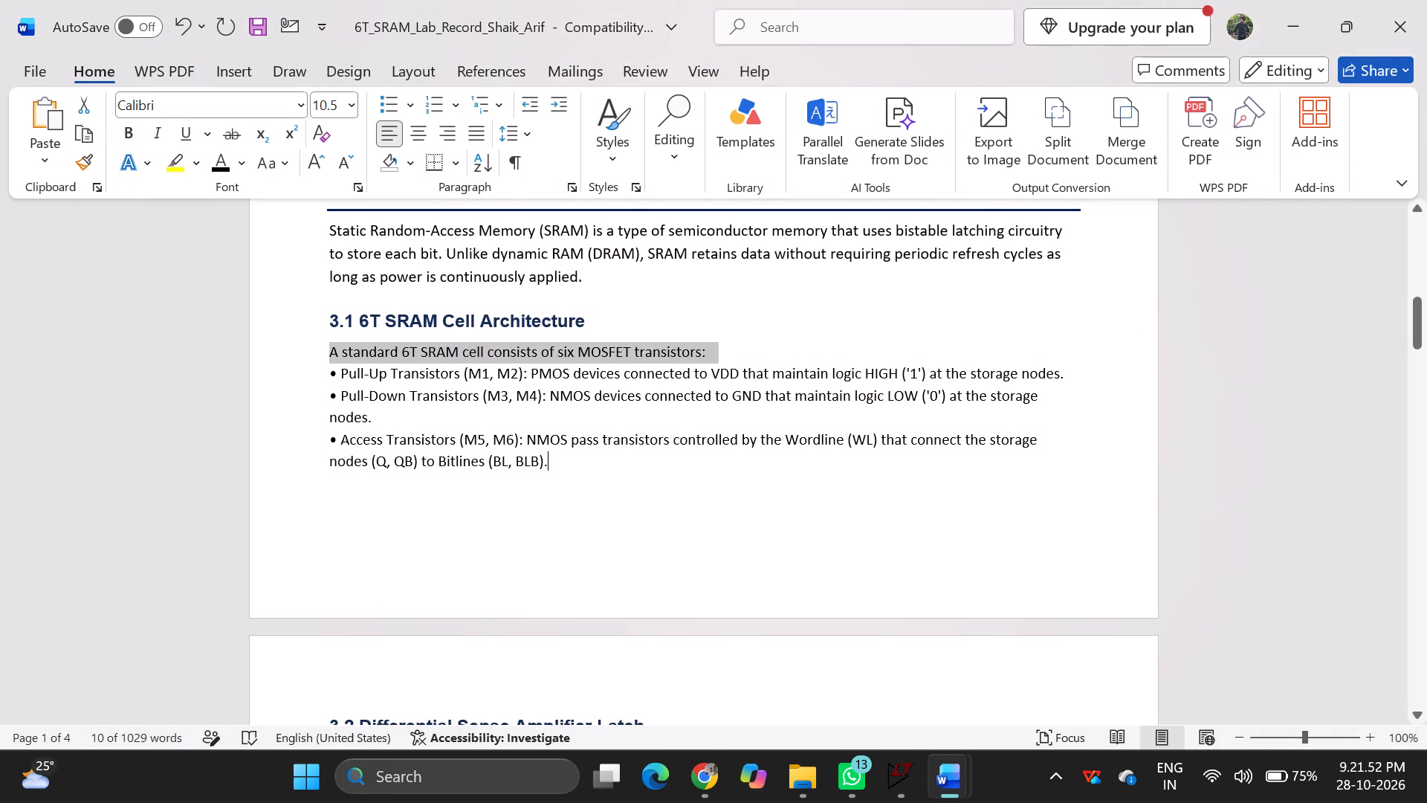
{"action": "scroll", "coordinate": [634, 465], "scroll_direction": "down", "scroll_amount": 4}
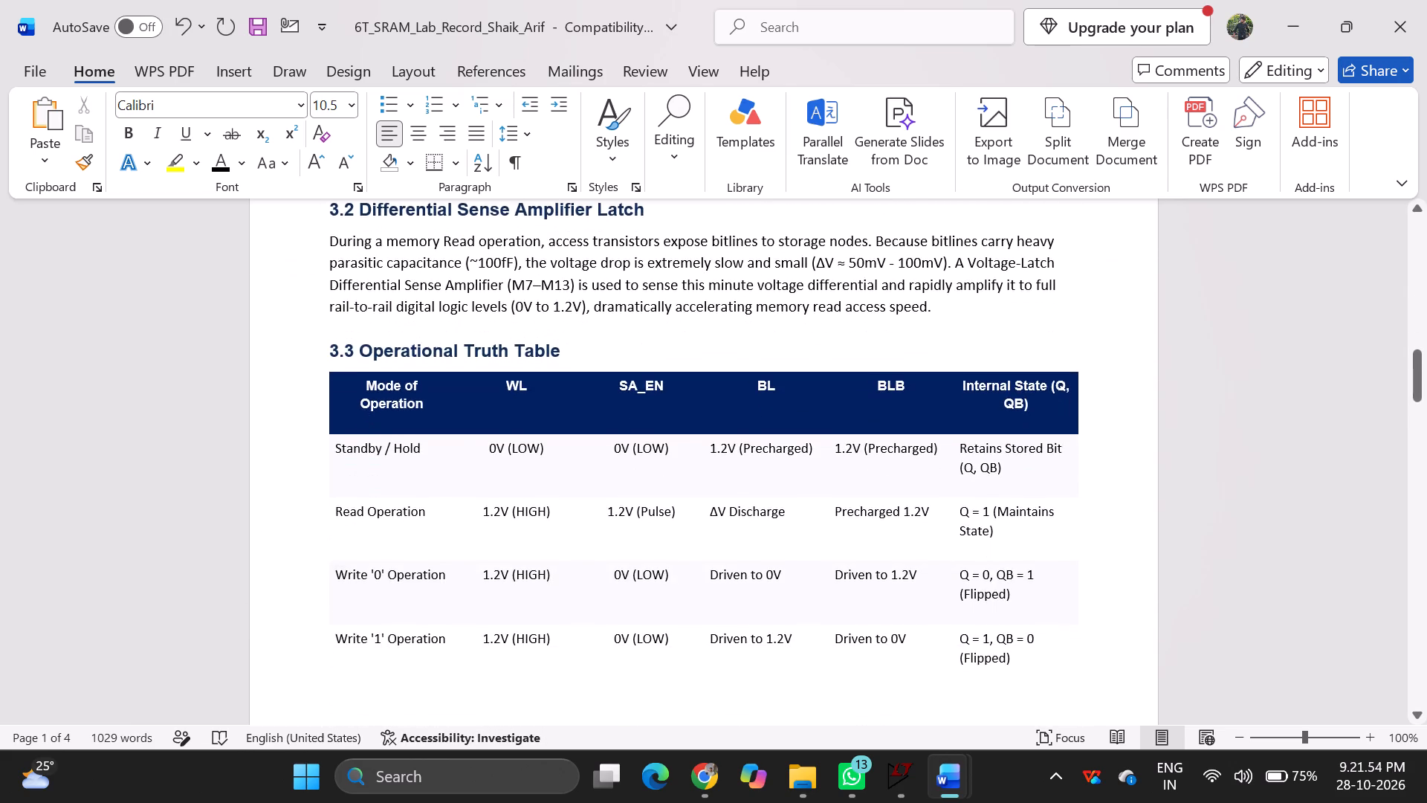
{"action": "scroll", "coordinate": [634, 465], "scroll_direction": "down", "scroll_amount": 1}
{"action": "scroll", "coordinate": [634, 465], "scroll_direction": "up", "scroll_amount": 2}
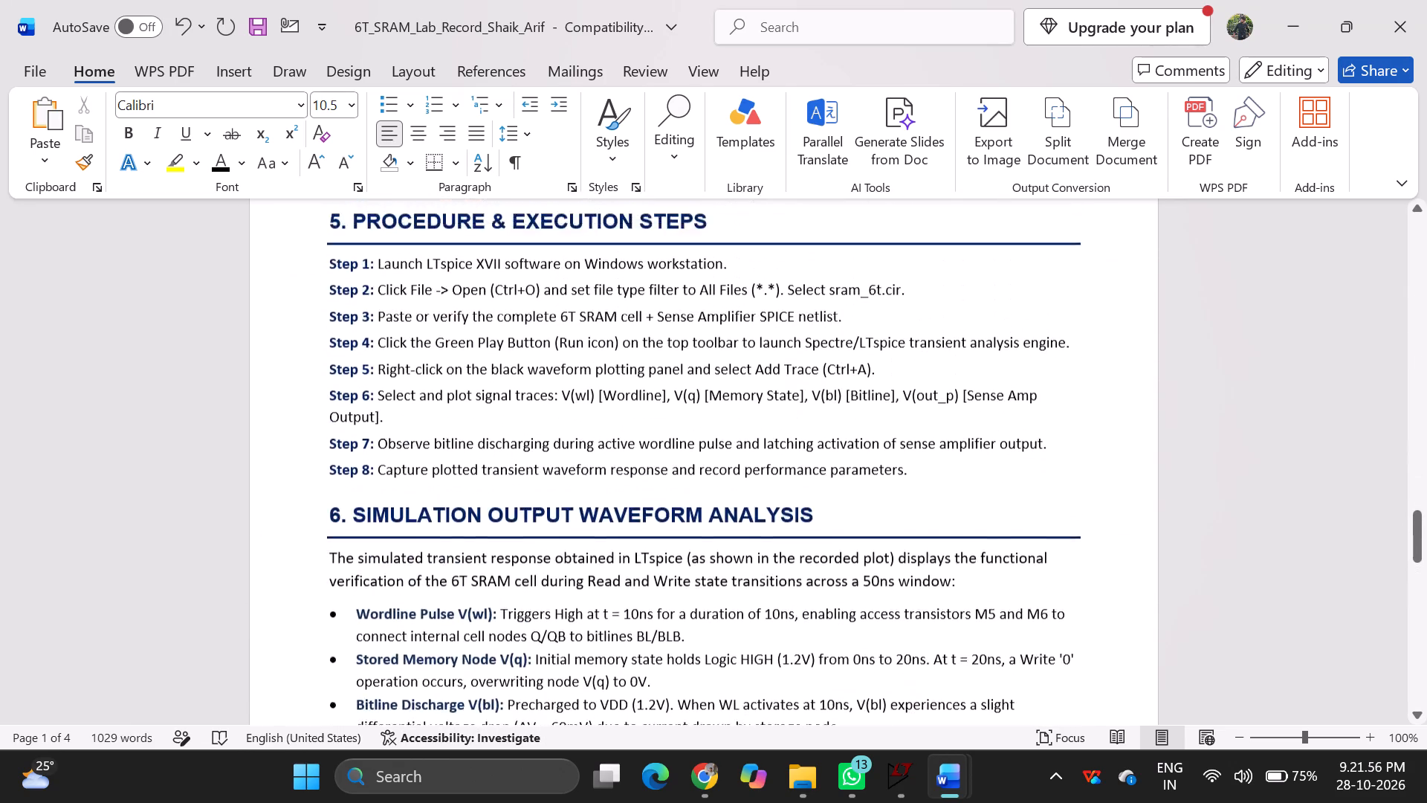
{"action": "scroll", "coordinate": [634, 465], "scroll_direction": "up", "scroll_amount": 5}
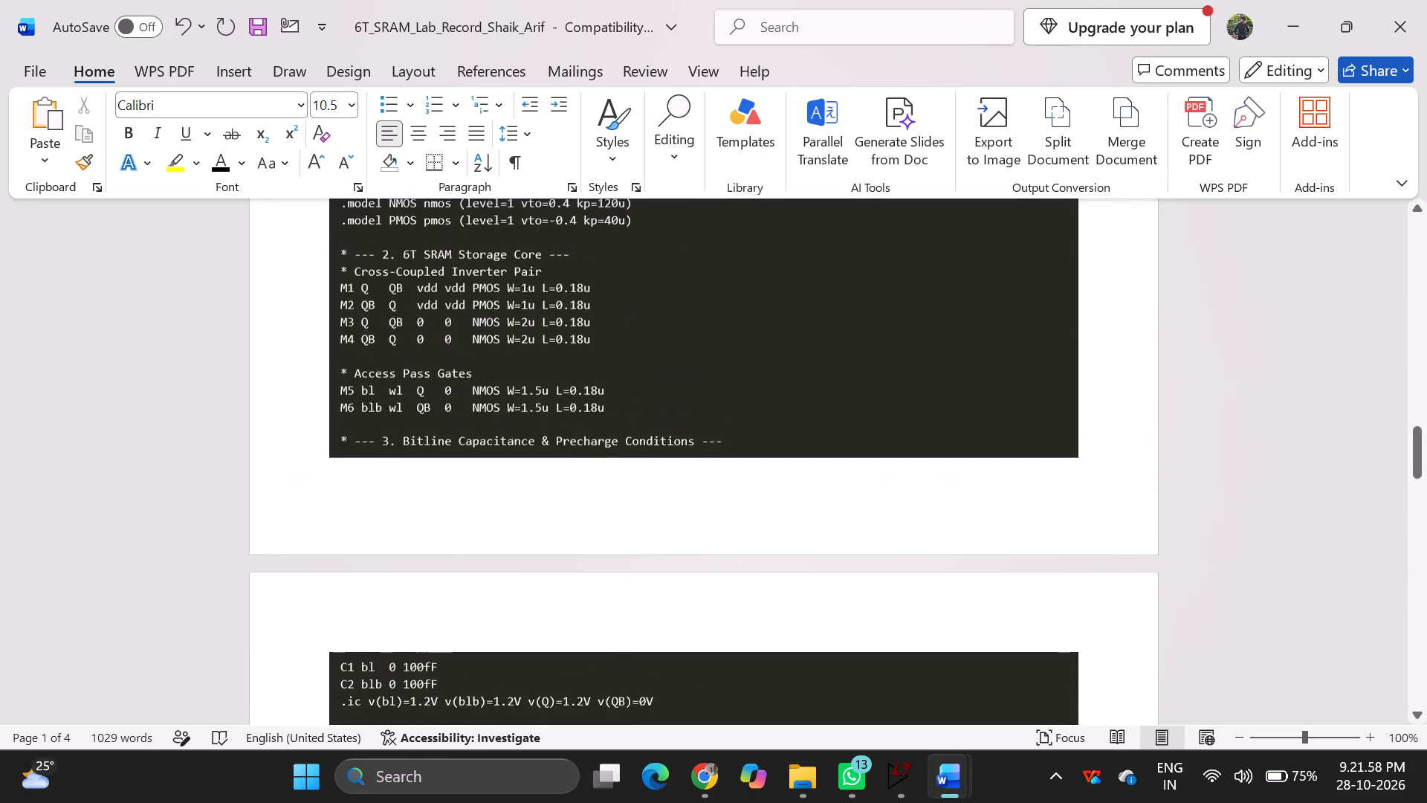
{"action": "scroll", "coordinate": [634, 465], "scroll_direction": "up", "scroll_amount": 4}
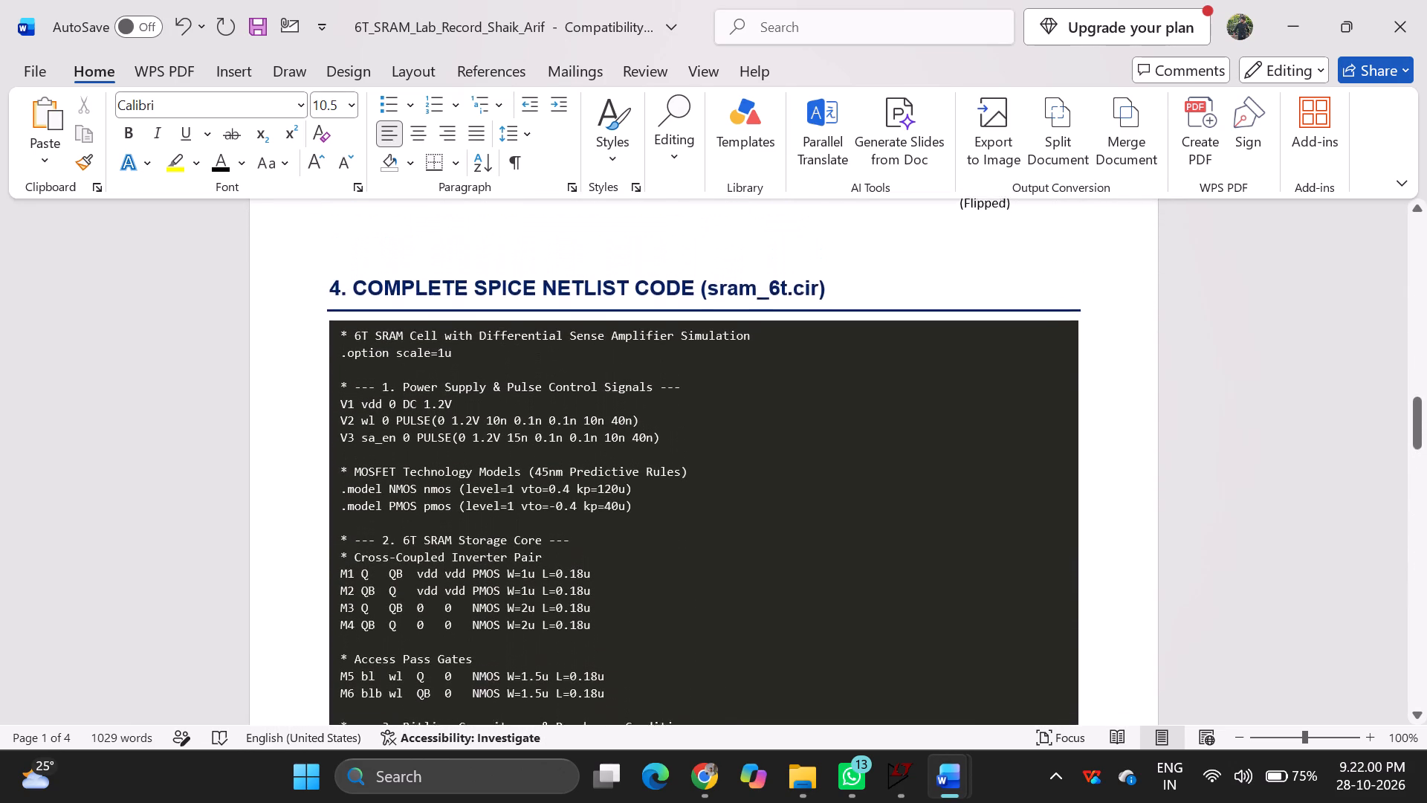
{"action": "scroll", "coordinate": [634, 465], "scroll_direction": "up", "scroll_amount": 2}
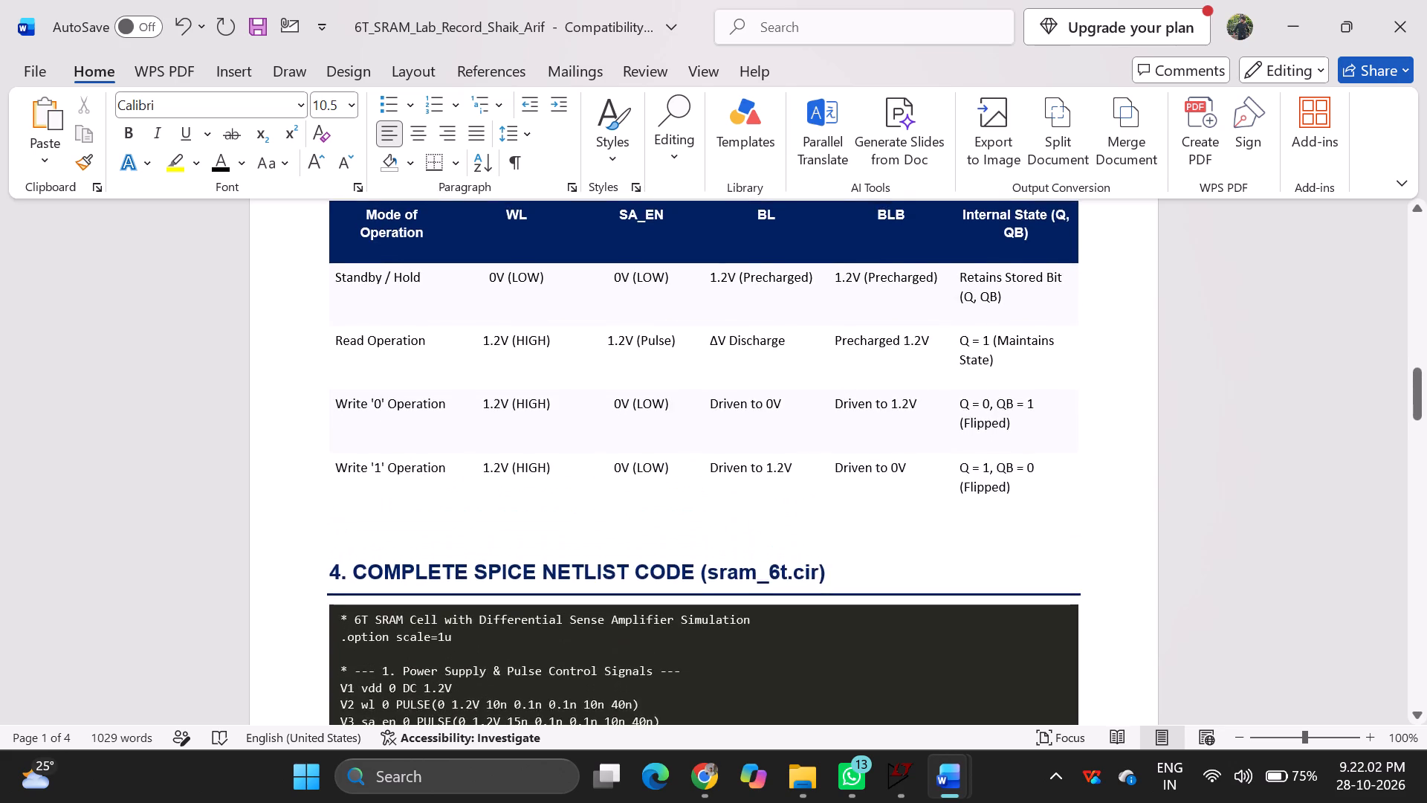
{"action": "scroll", "coordinate": [634, 465], "scroll_direction": "up", "scroll_amount": 2}
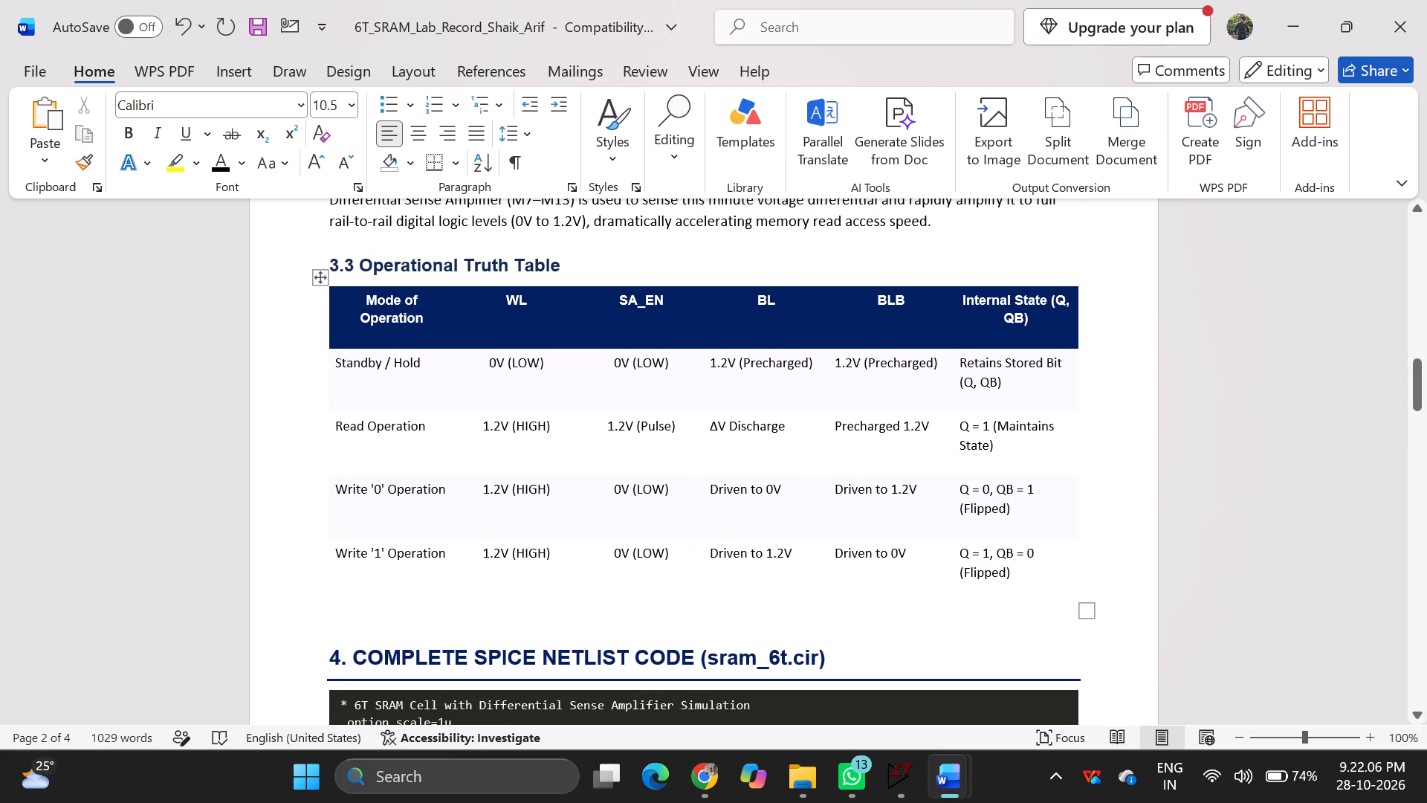
Copy the "3.3 Operational Truth Table" heading from the lab record into the 4X1_MUX_Updated document, on the empty line above PROCEDURE.
{"action": "left_click_drag", "start_coordinate": [329, 260], "coordinate": [549, 268]}
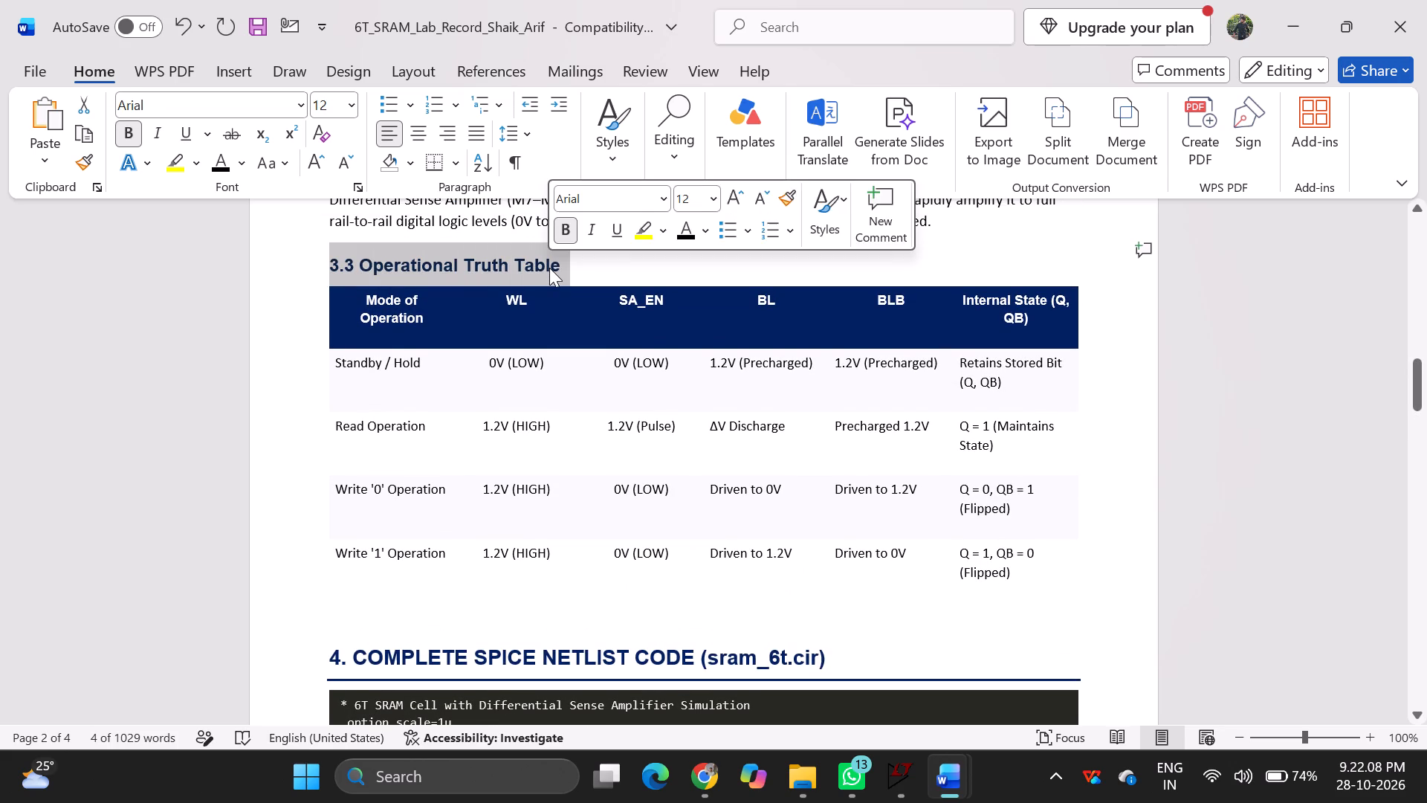
{"action": "key", "text": "ctrl+c"}
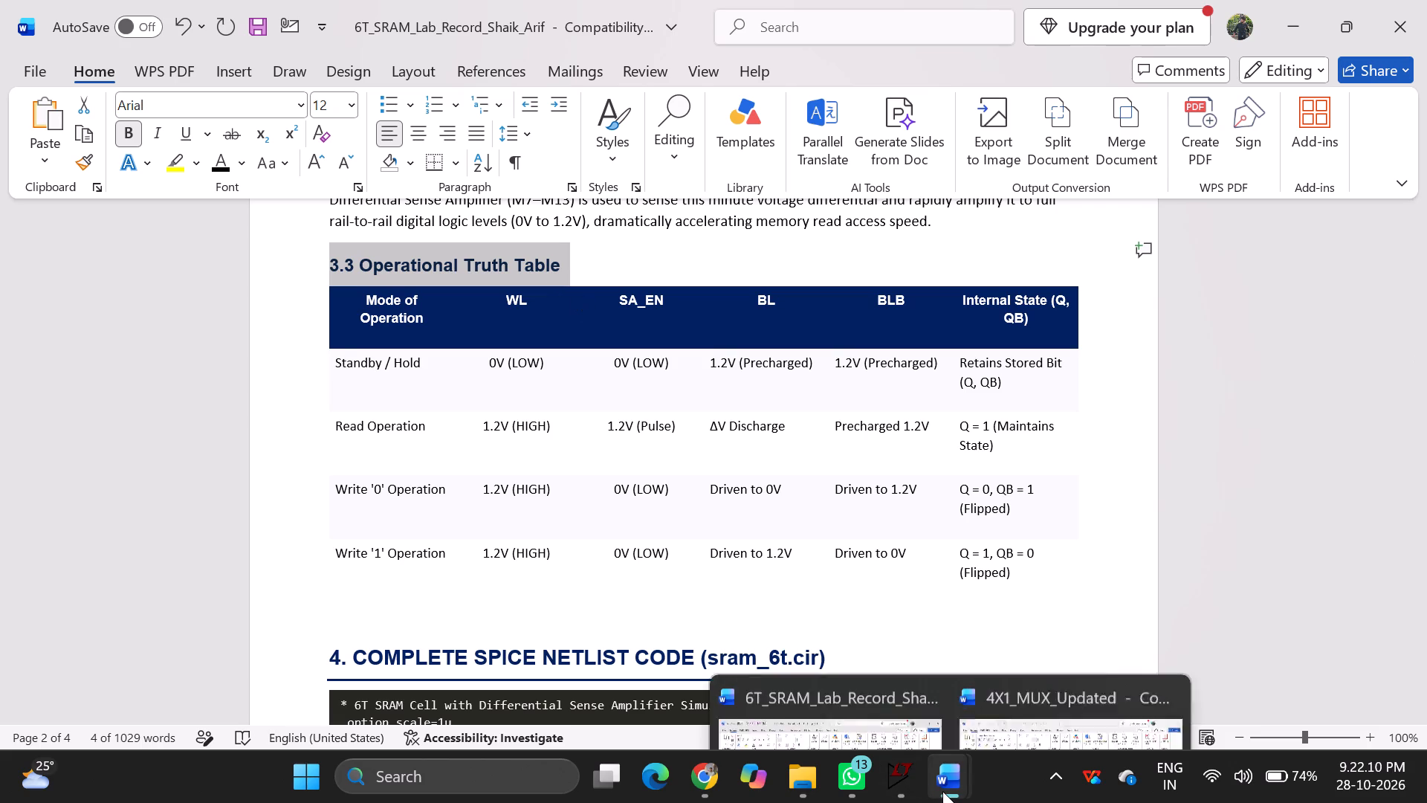
{"action": "left_click", "coordinate": [1021, 677]}
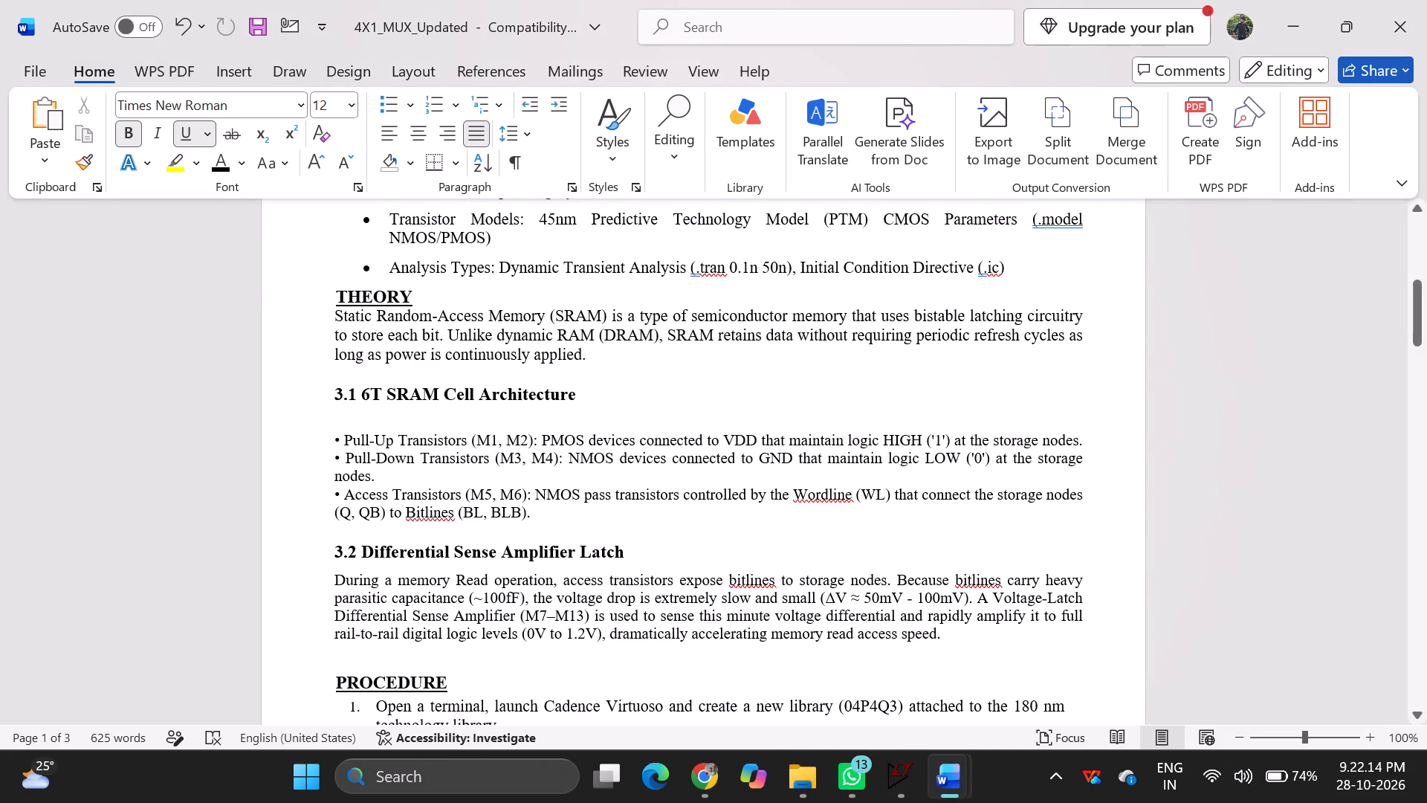
{"action": "scroll", "coordinate": [563, 621], "scroll_direction": "down", "scroll_amount": 1}
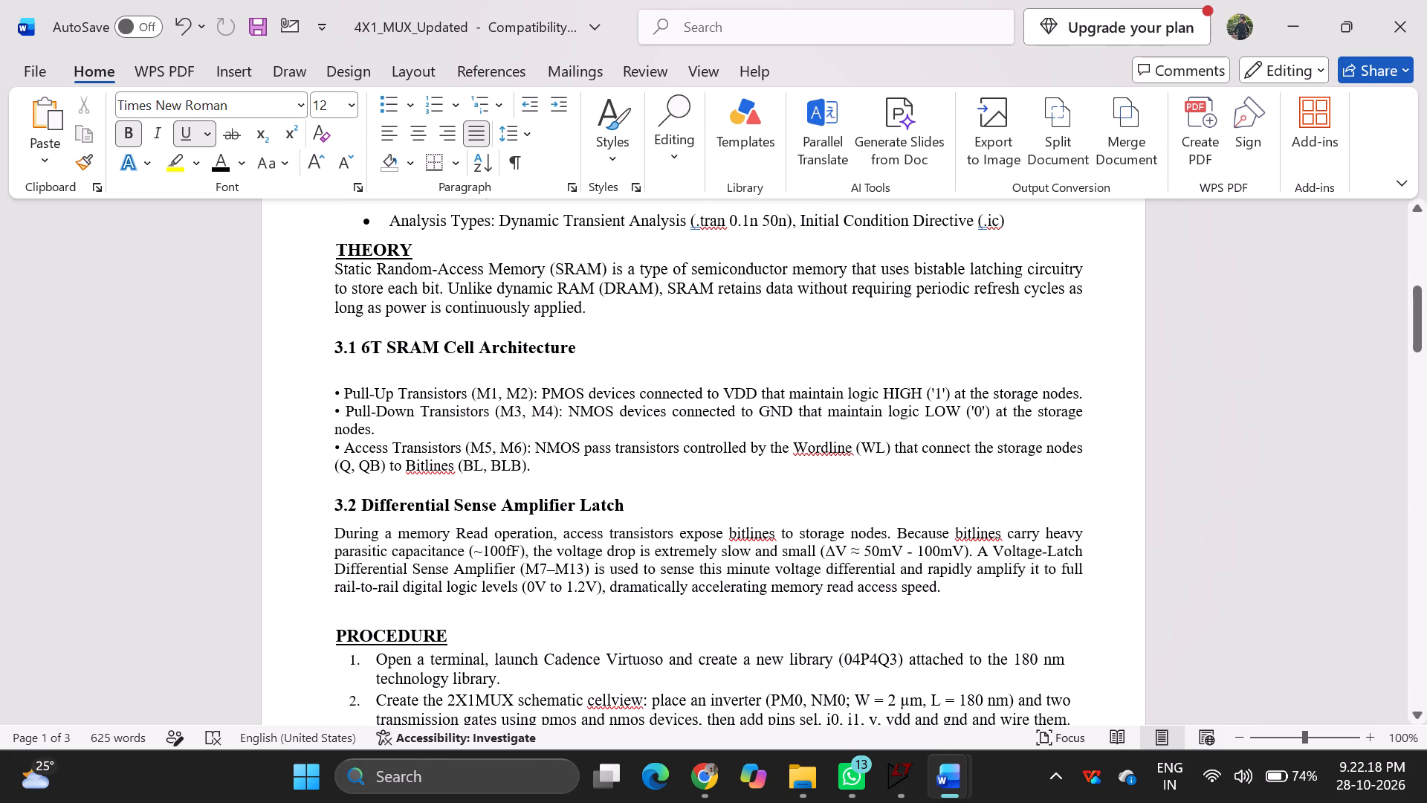
{"action": "left_click", "coordinate": [359, 613]}
{"action": "key", "text": "ctrl+v"}
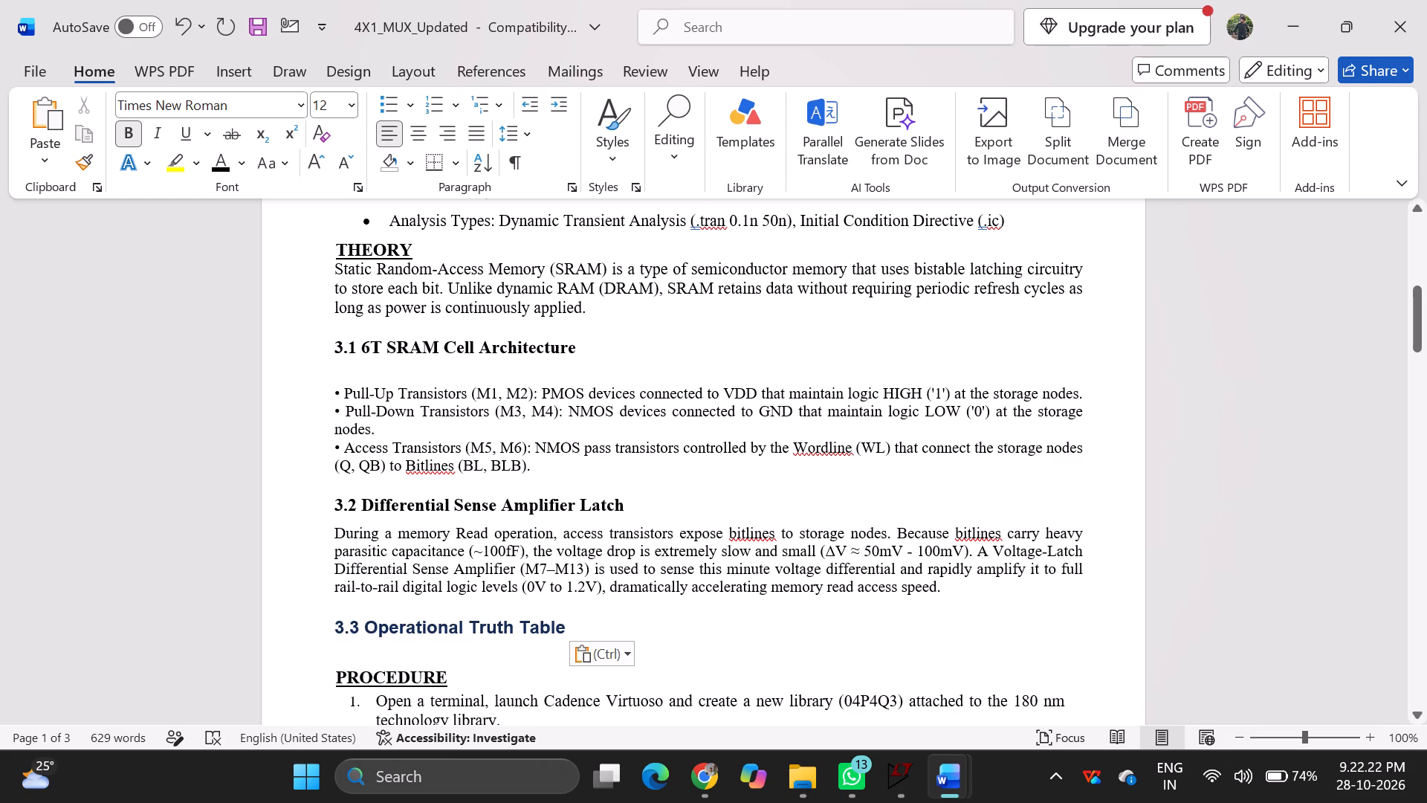
Format the pasted "3.3 Operational Truth Table" heading in black Times New Roman.
{"action": "left_click_drag", "start_coordinate": [330, 628], "coordinate": [563, 630]}
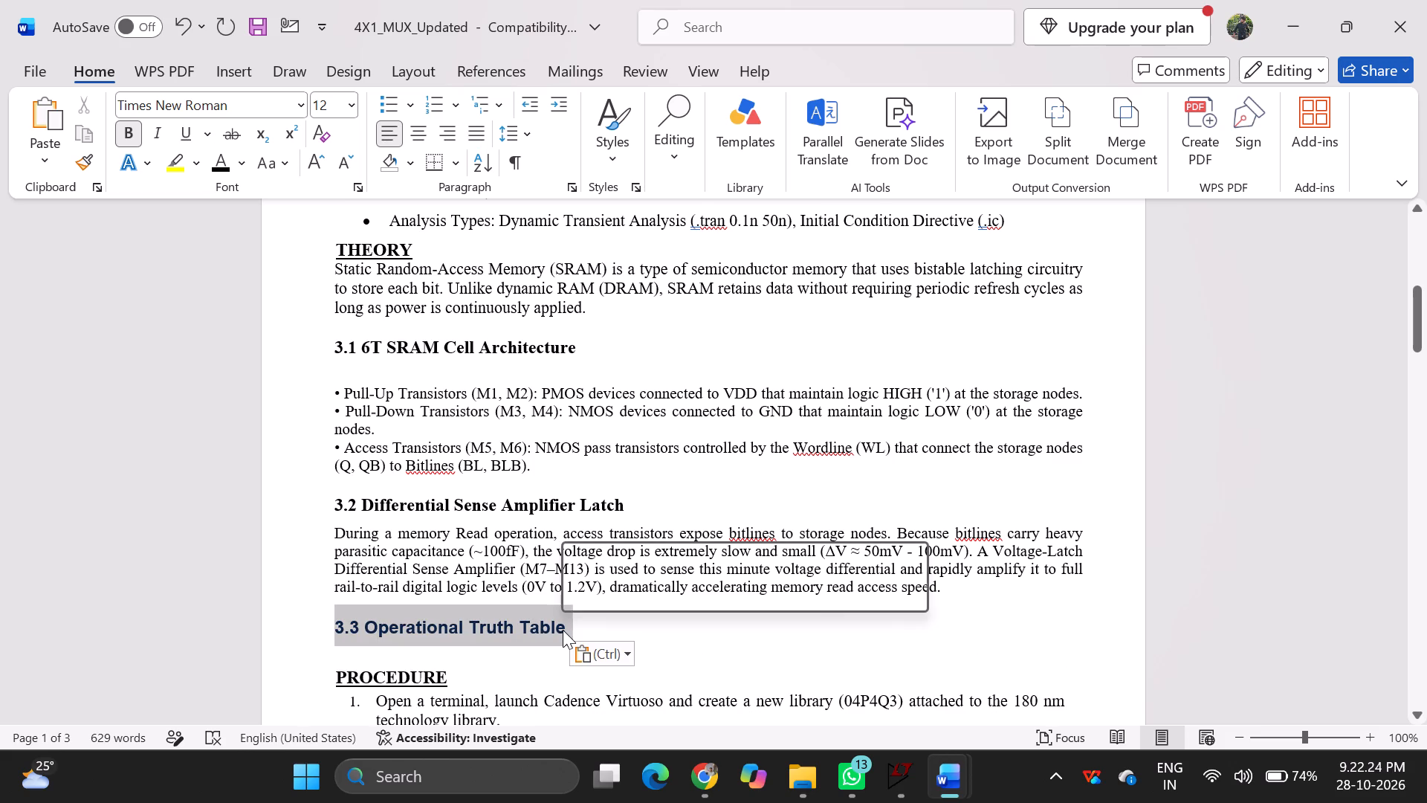
{"action": "left_click", "coordinate": [698, 602]}
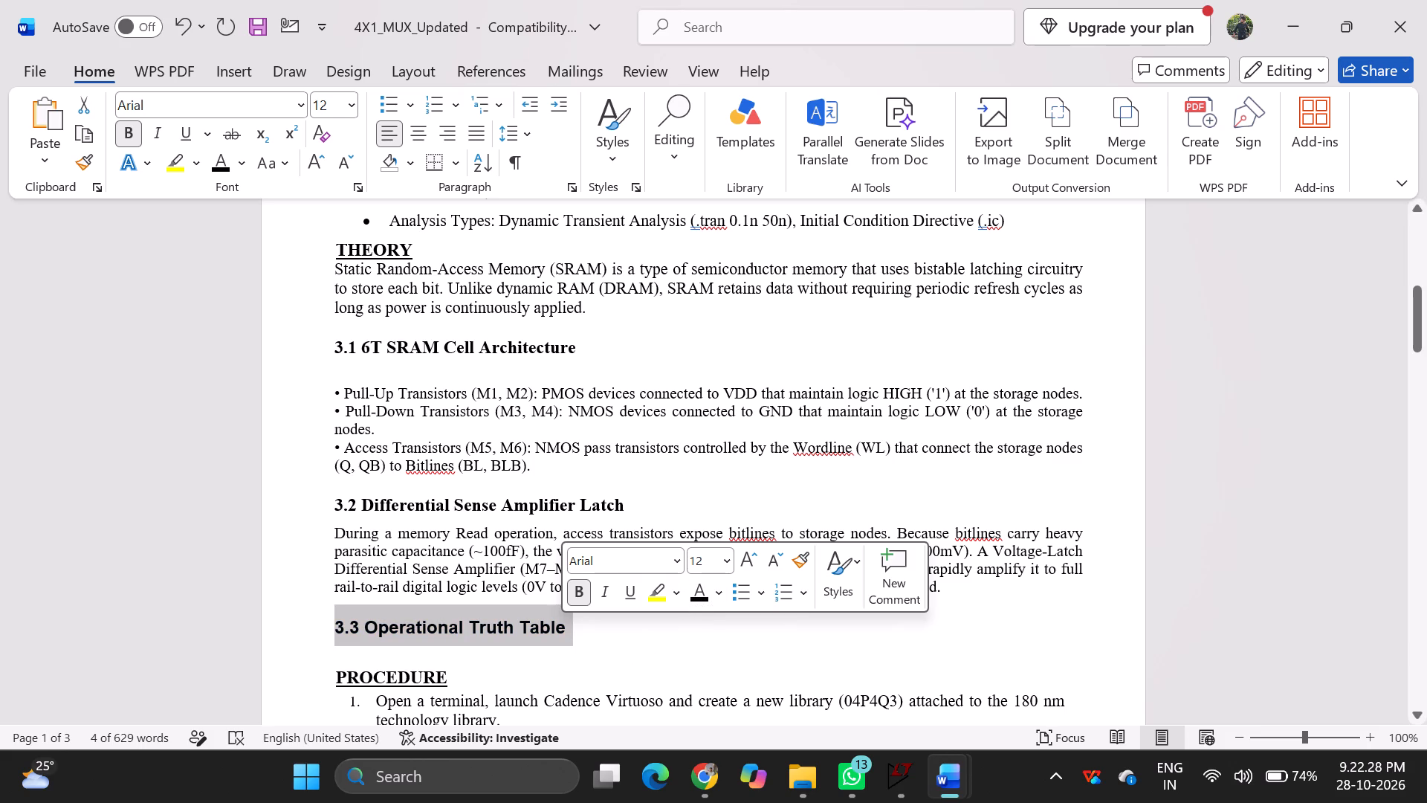
{"action": "left_click", "coordinate": [677, 563]}
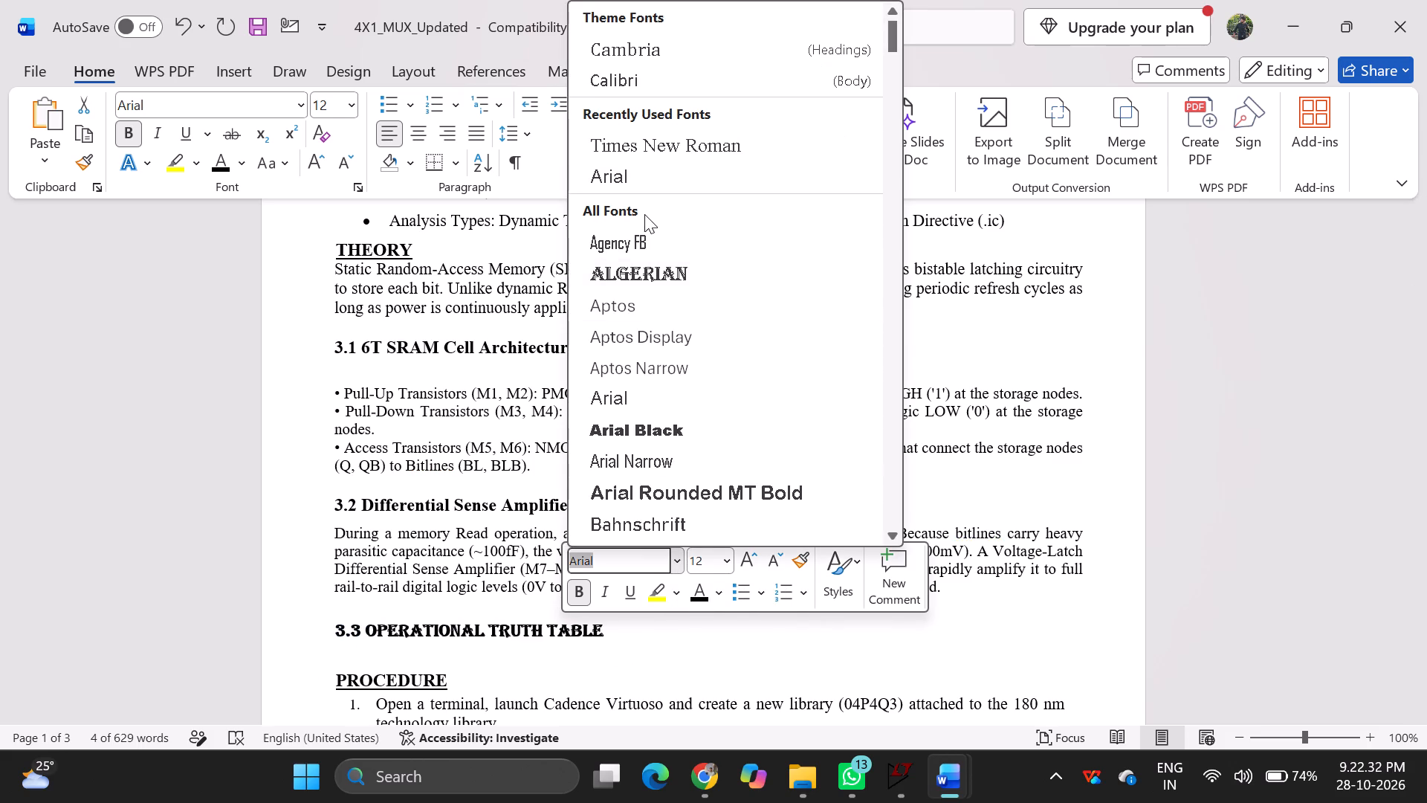
{"action": "left_click", "coordinate": [664, 139]}
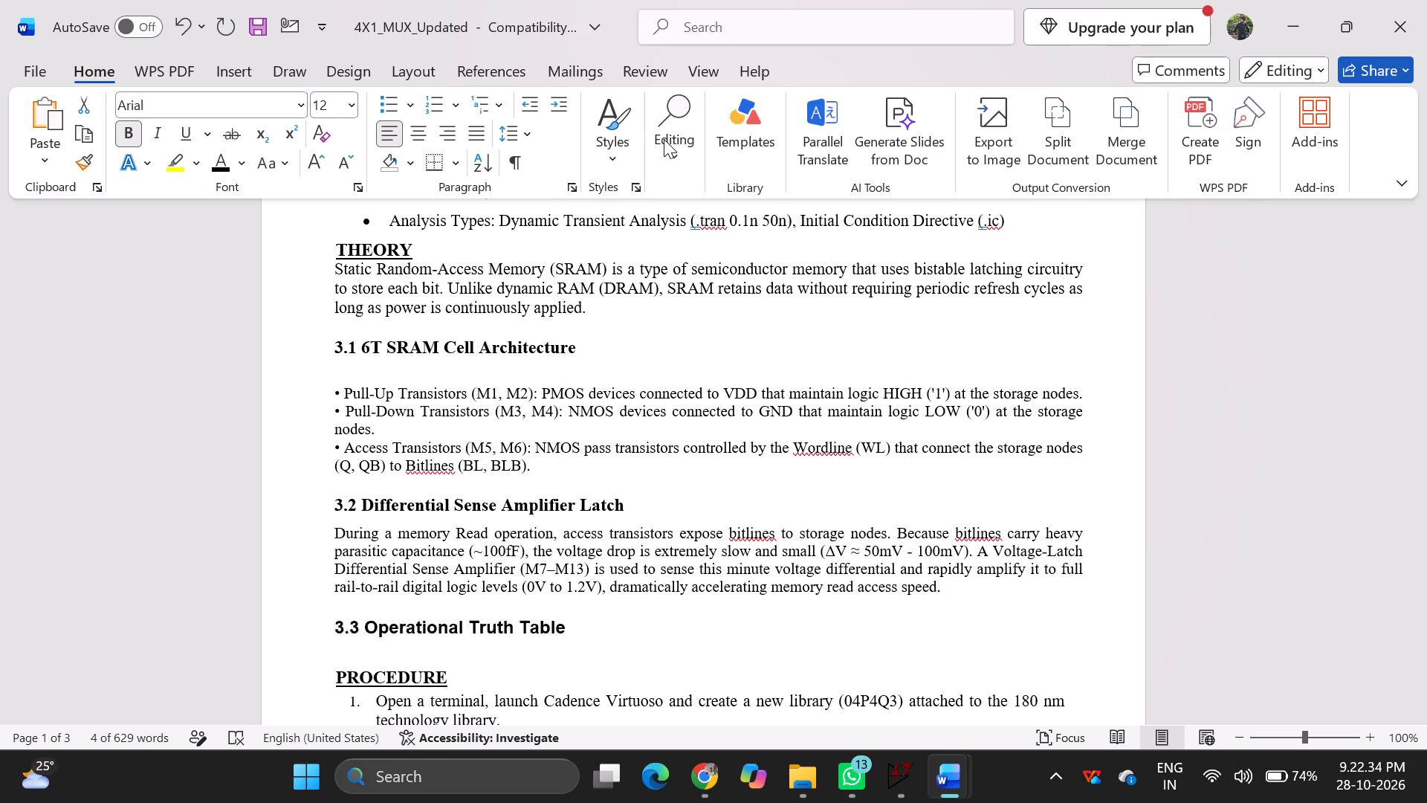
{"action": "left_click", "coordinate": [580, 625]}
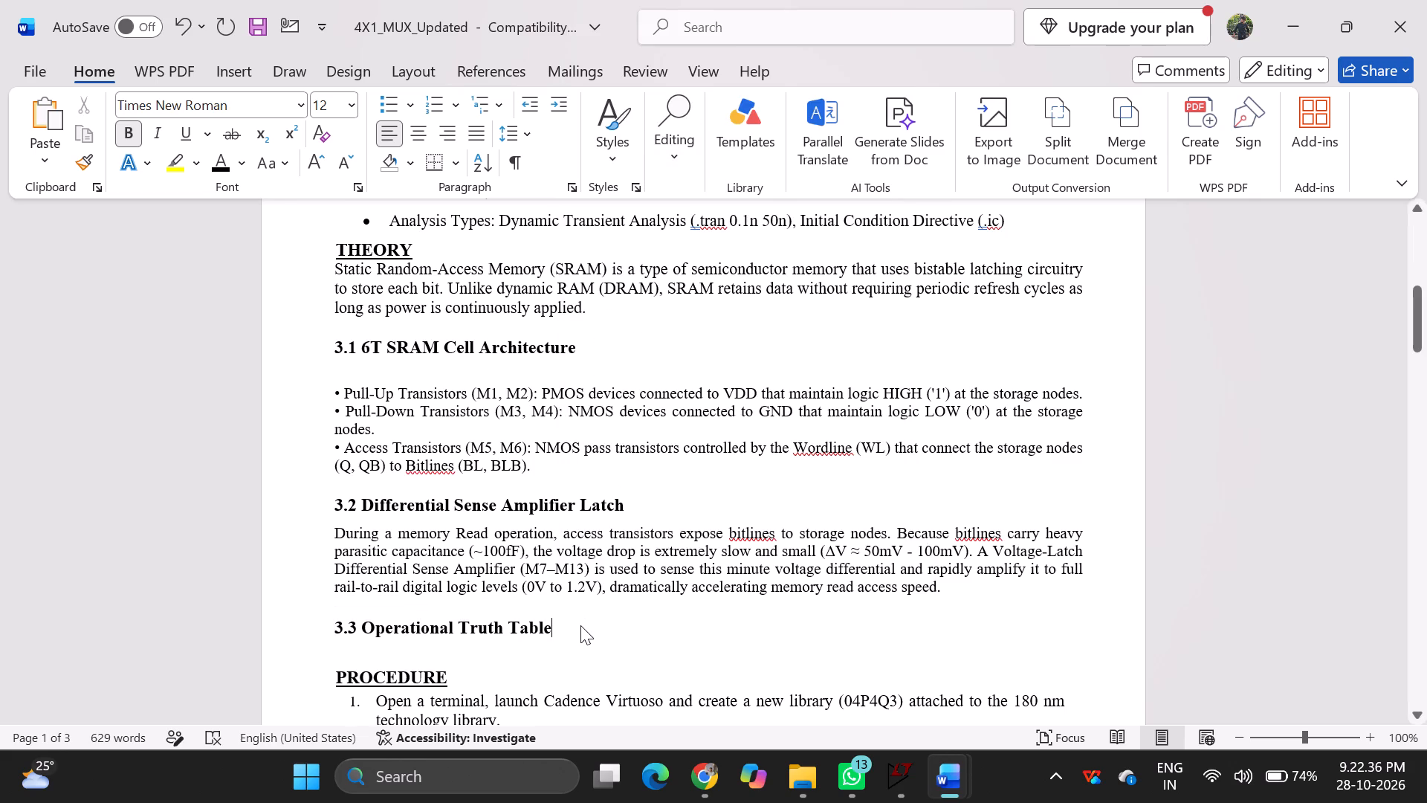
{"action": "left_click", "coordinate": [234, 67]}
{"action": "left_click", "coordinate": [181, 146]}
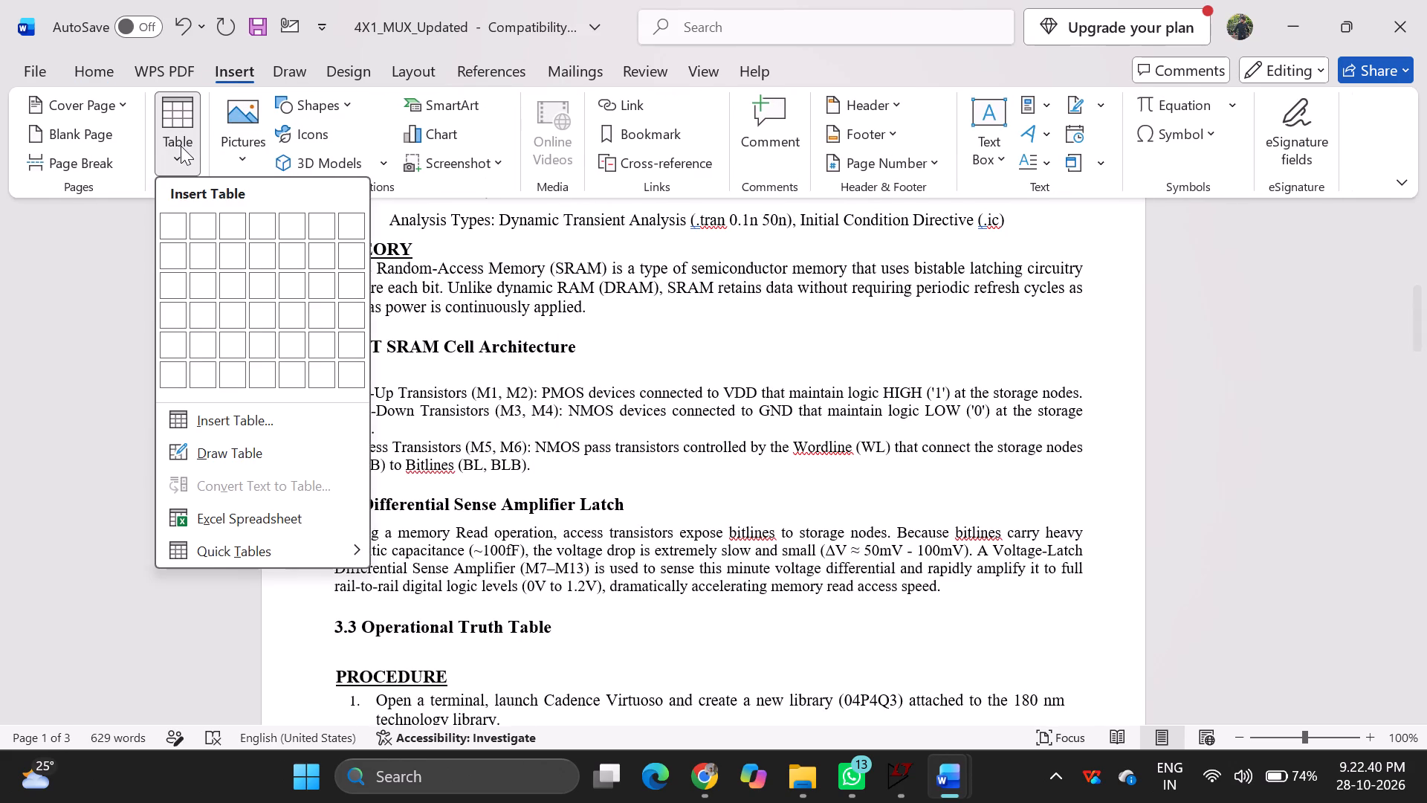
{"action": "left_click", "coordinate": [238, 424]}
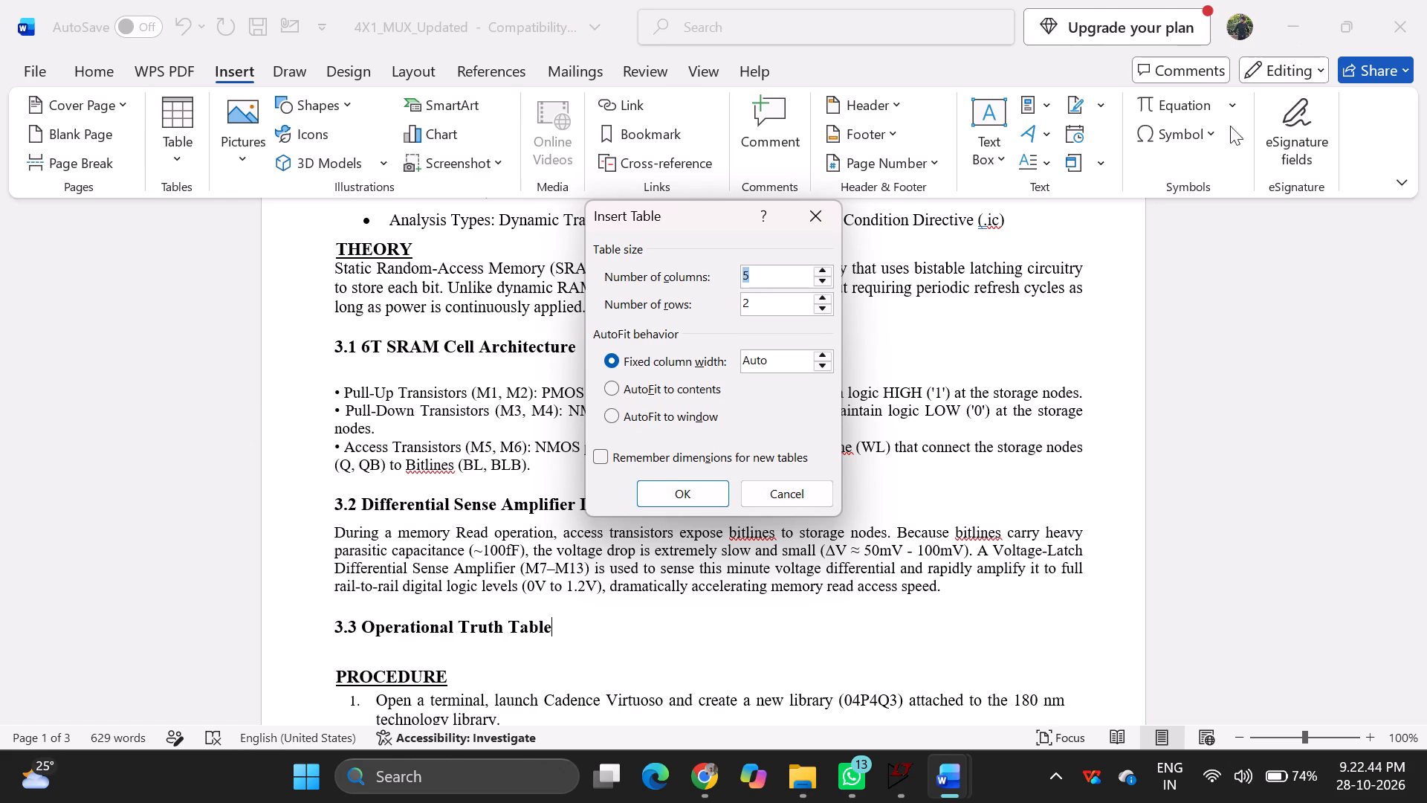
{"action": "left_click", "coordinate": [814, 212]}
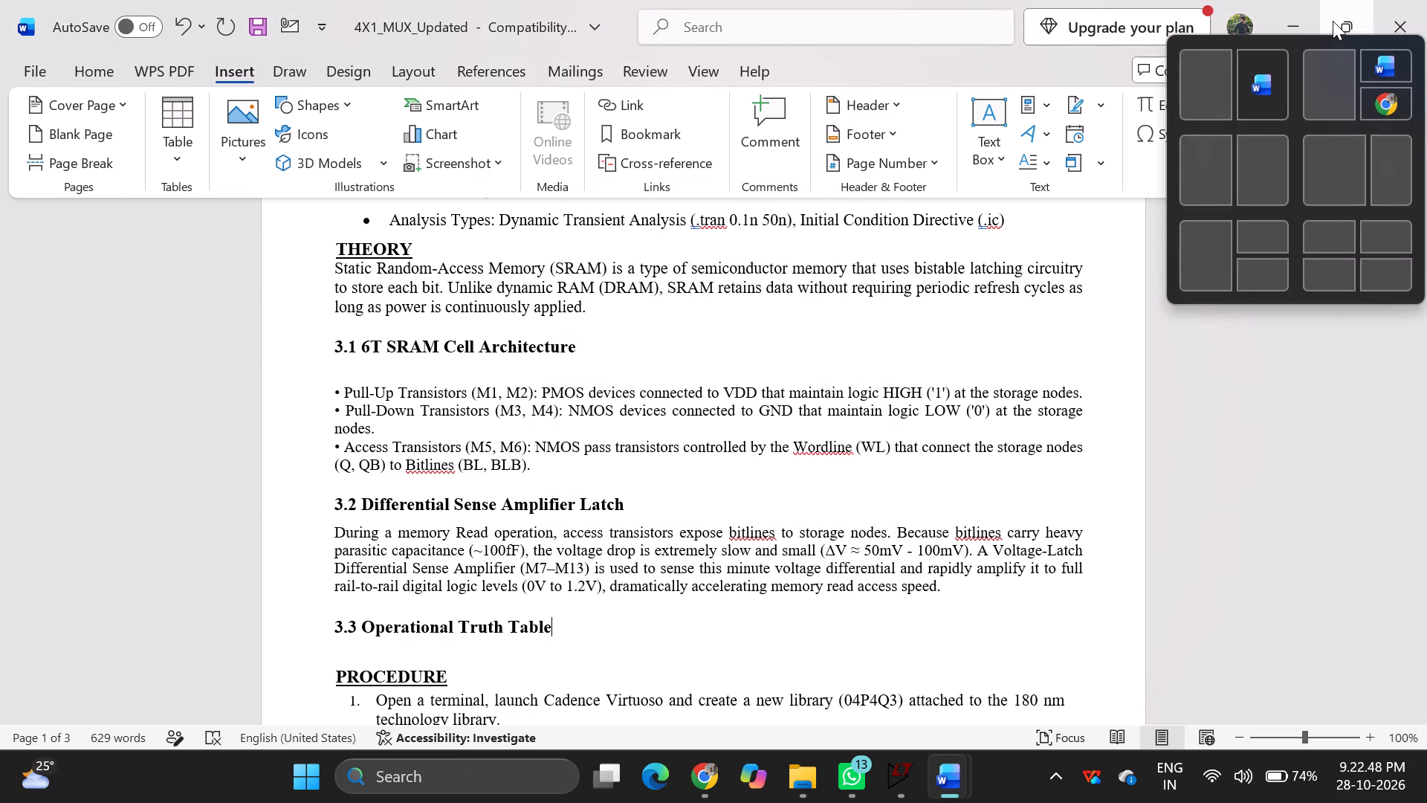
Place the 4X1_MUX_Updated and 6T SRAM lab record documents side by side and examine the columns of the lab record's truth table.
{"action": "left_click", "coordinate": [1191, 100]}
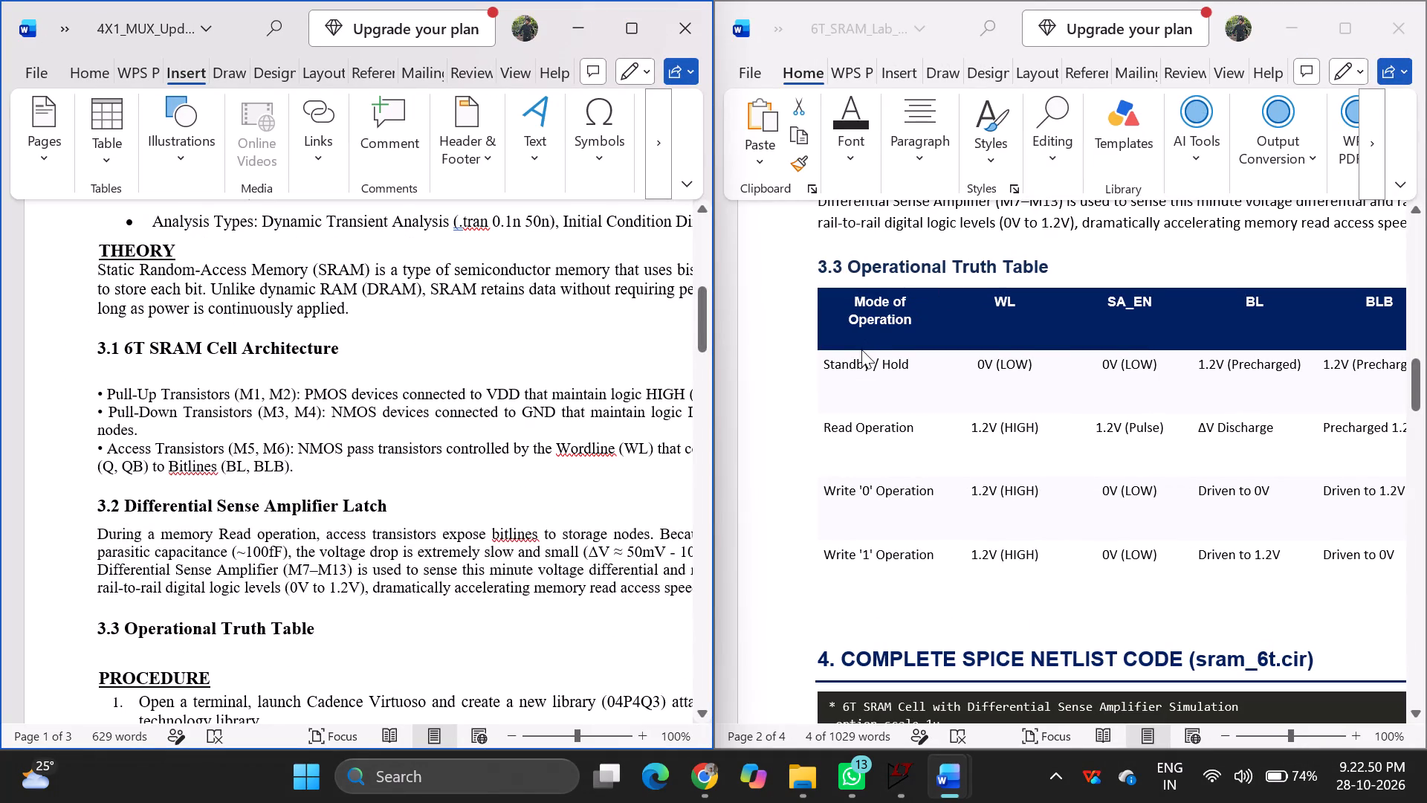
{"action": "scroll", "coordinate": [998, 424], "scroll_direction": "left", "scroll_amount": 1}
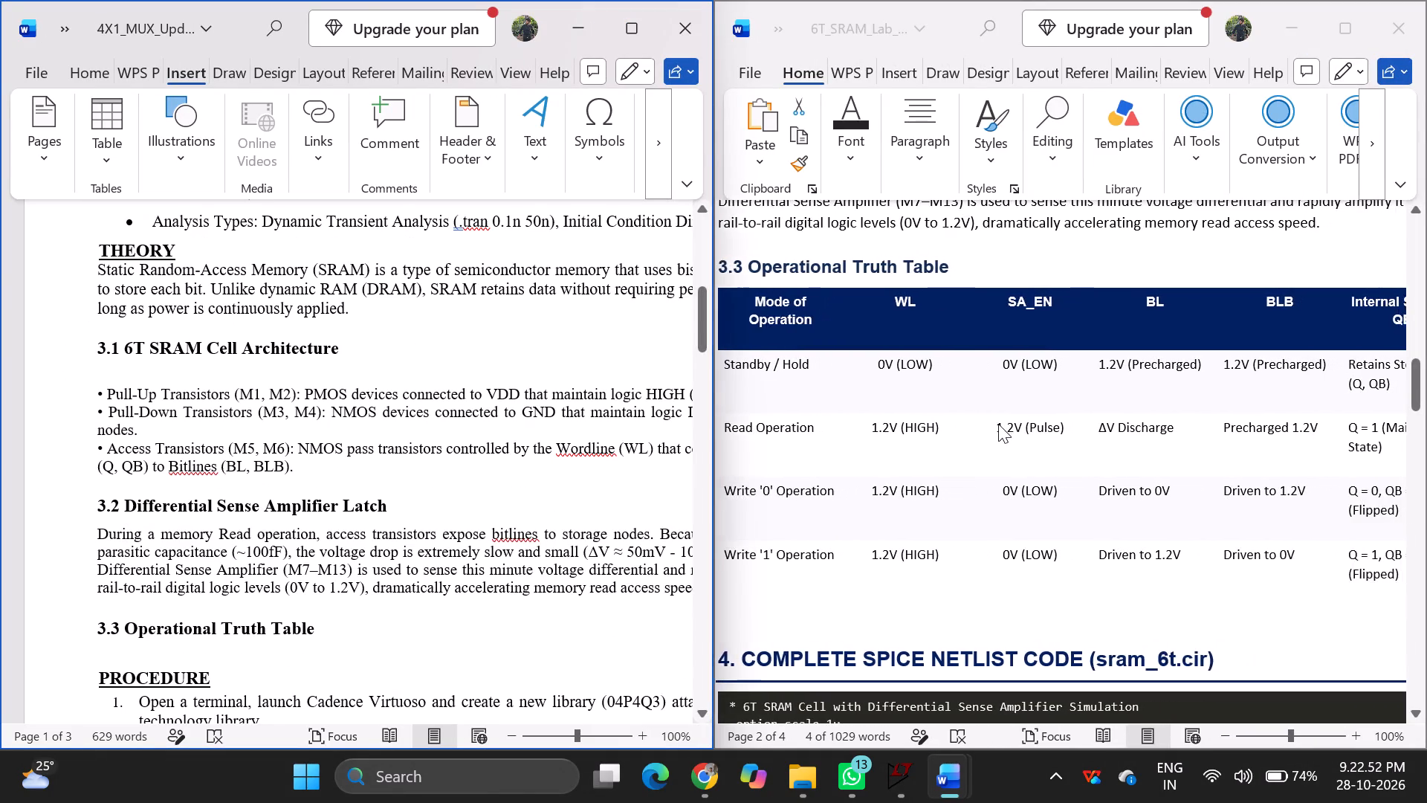
{"action": "scroll", "coordinate": [998, 424], "scroll_direction": "left", "scroll_amount": 1}
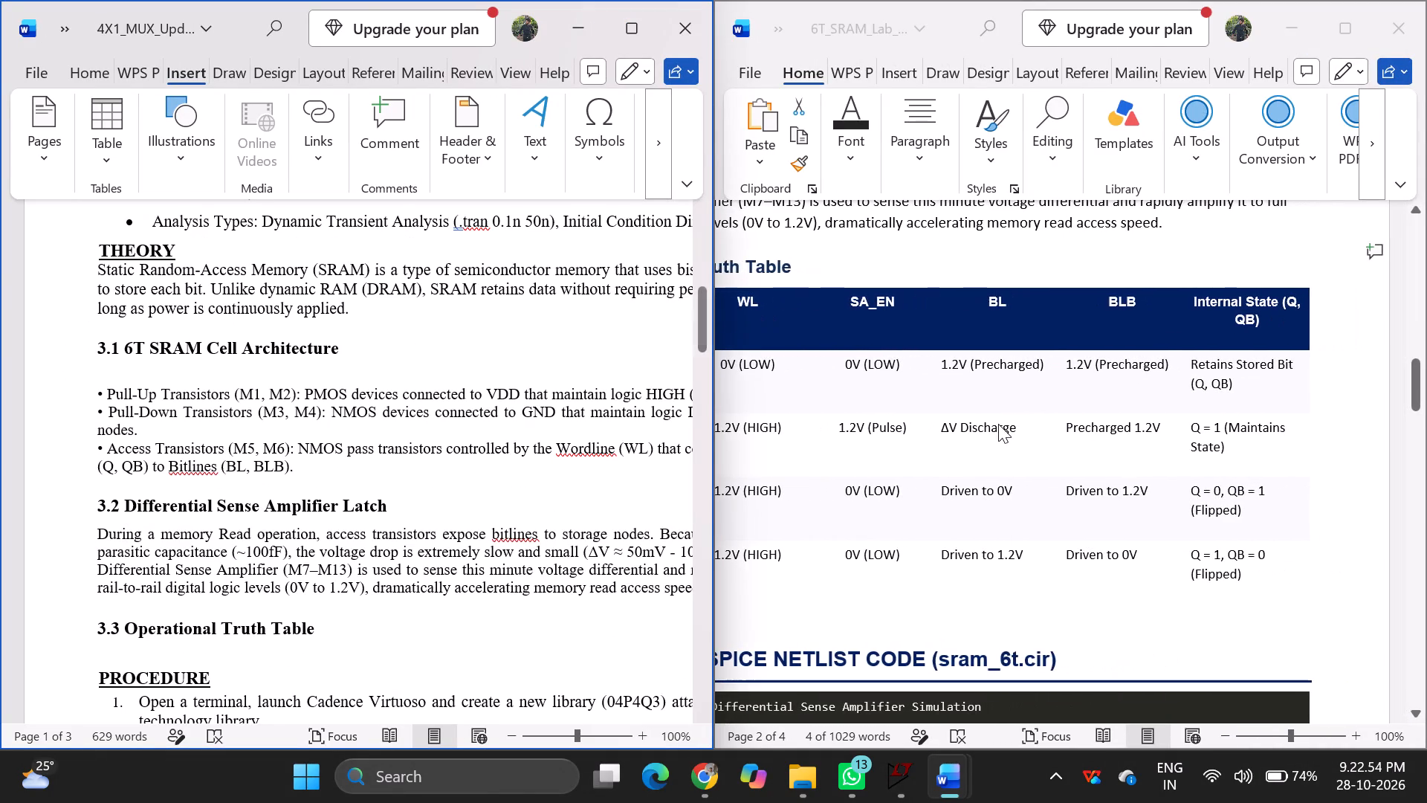
{"action": "scroll", "coordinate": [998, 424], "scroll_direction": "left", "scroll_amount": 1}
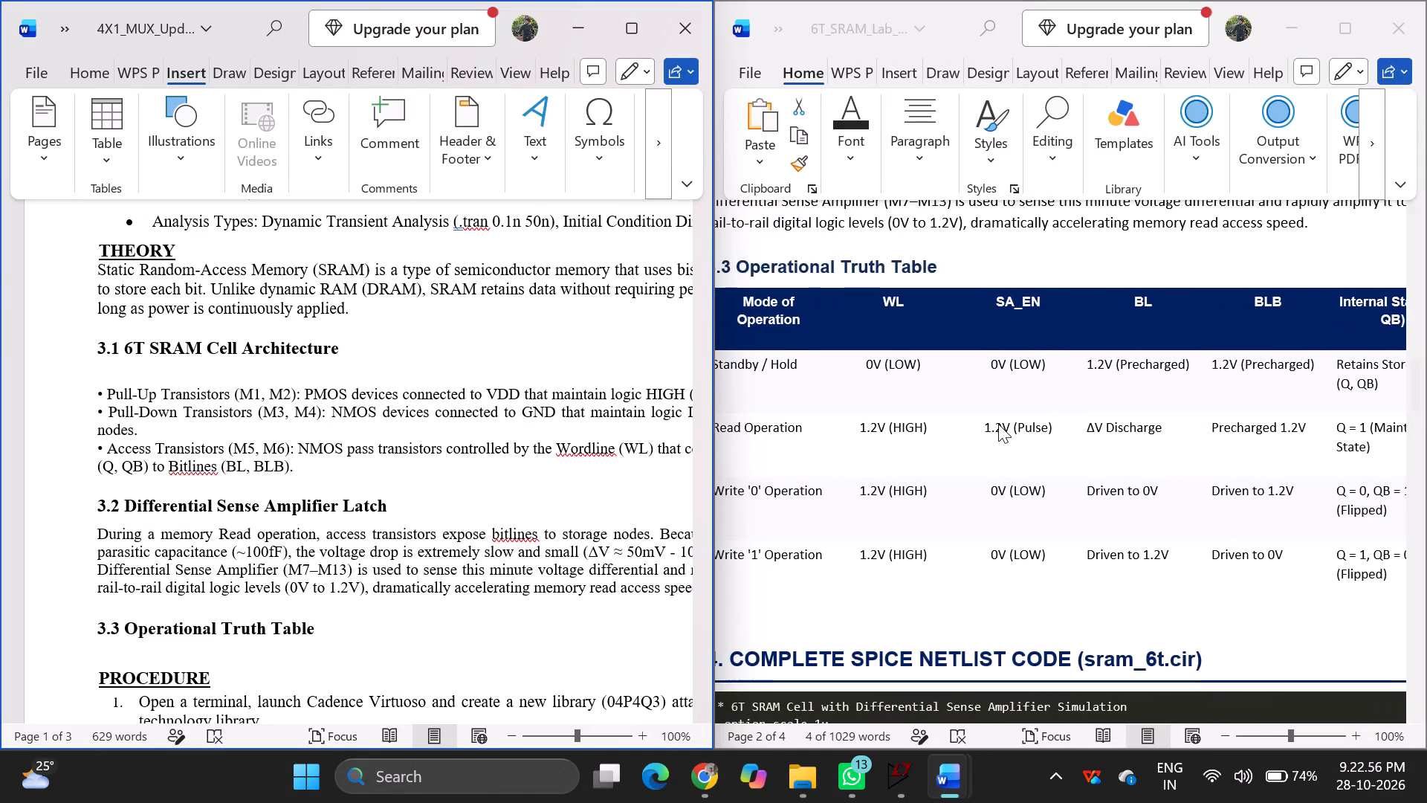
{"action": "scroll", "coordinate": [998, 424], "scroll_direction": "left", "scroll_amount": 1}
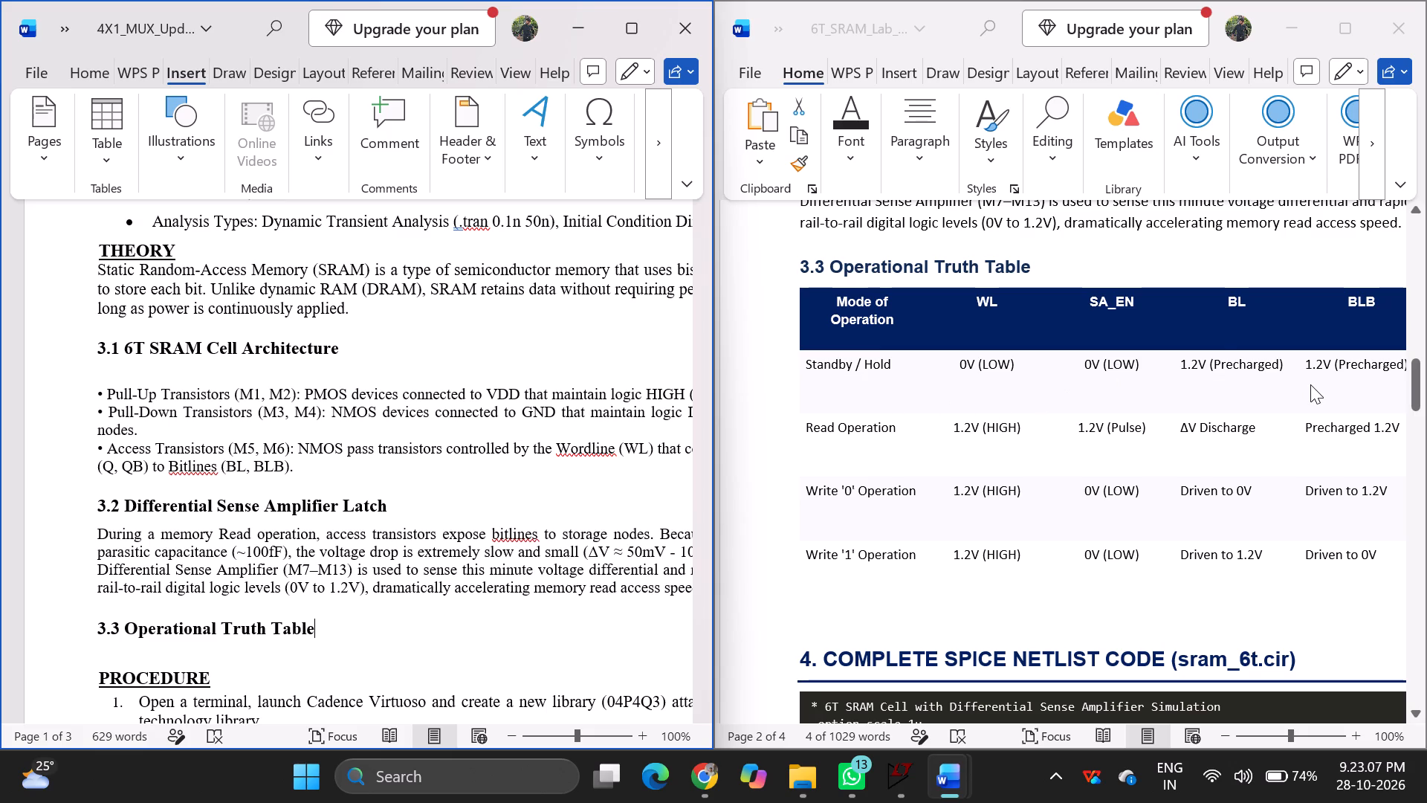
{"action": "scroll", "coordinate": [1310, 384], "scroll_direction": "left", "scroll_amount": 1}
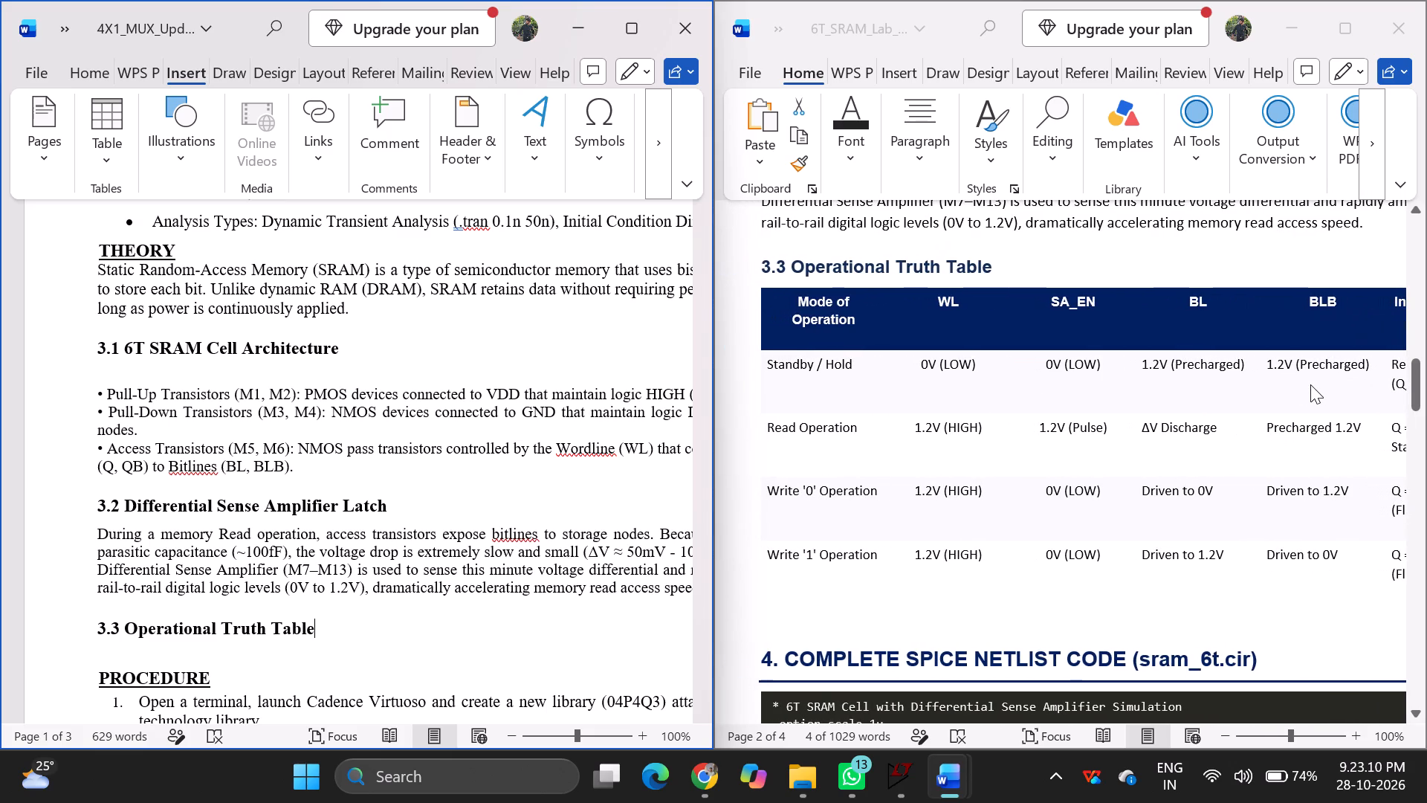
{"action": "scroll", "coordinate": [1310, 384], "scroll_direction": "left", "scroll_amount": 1}
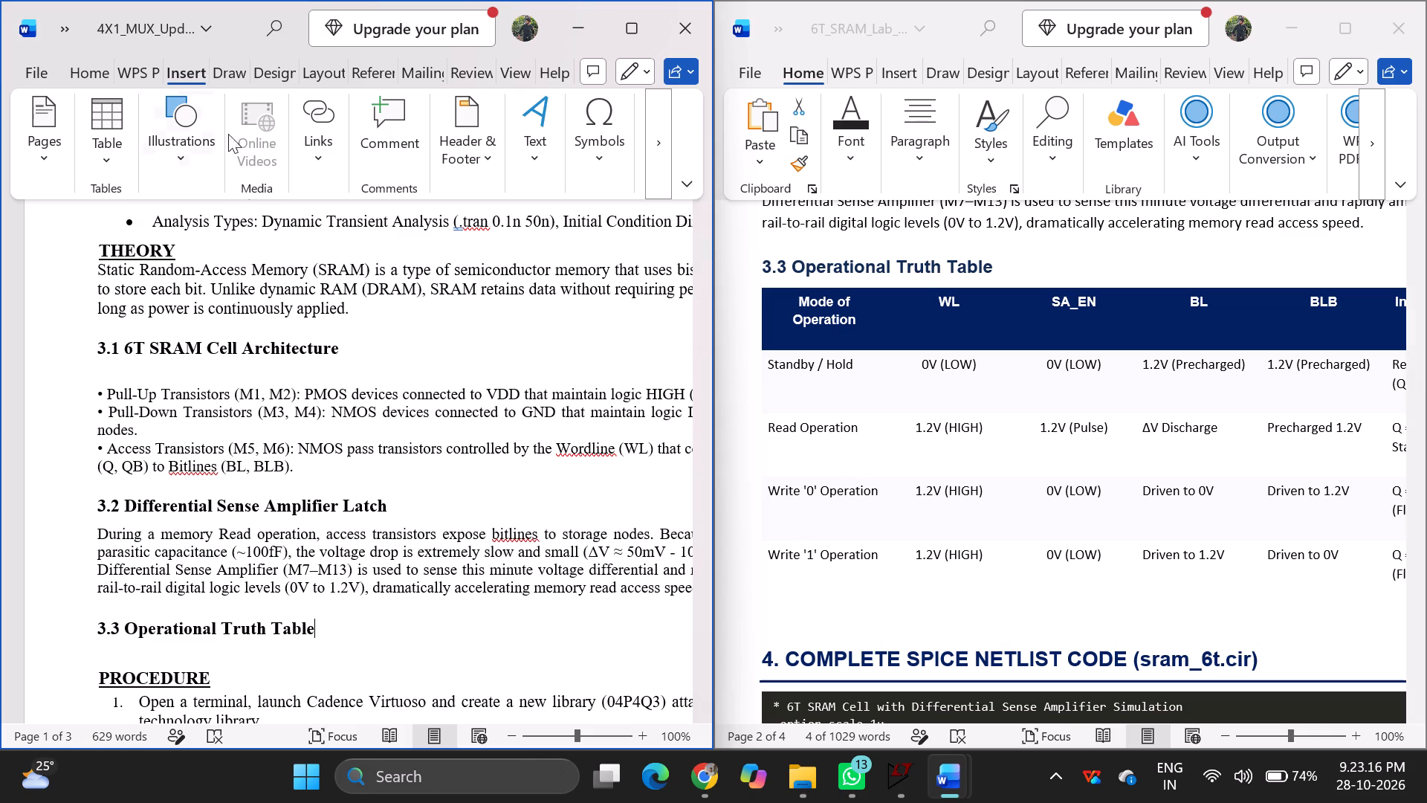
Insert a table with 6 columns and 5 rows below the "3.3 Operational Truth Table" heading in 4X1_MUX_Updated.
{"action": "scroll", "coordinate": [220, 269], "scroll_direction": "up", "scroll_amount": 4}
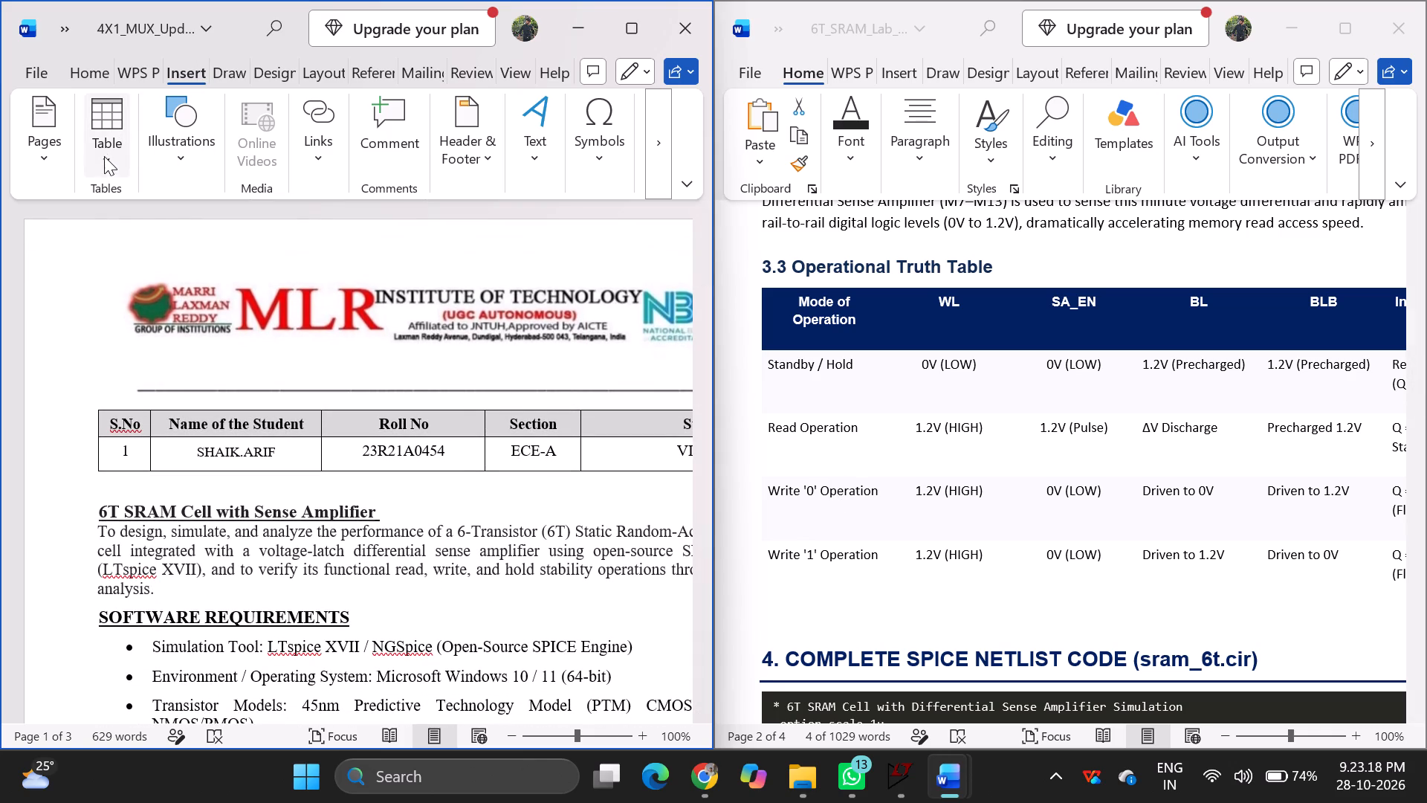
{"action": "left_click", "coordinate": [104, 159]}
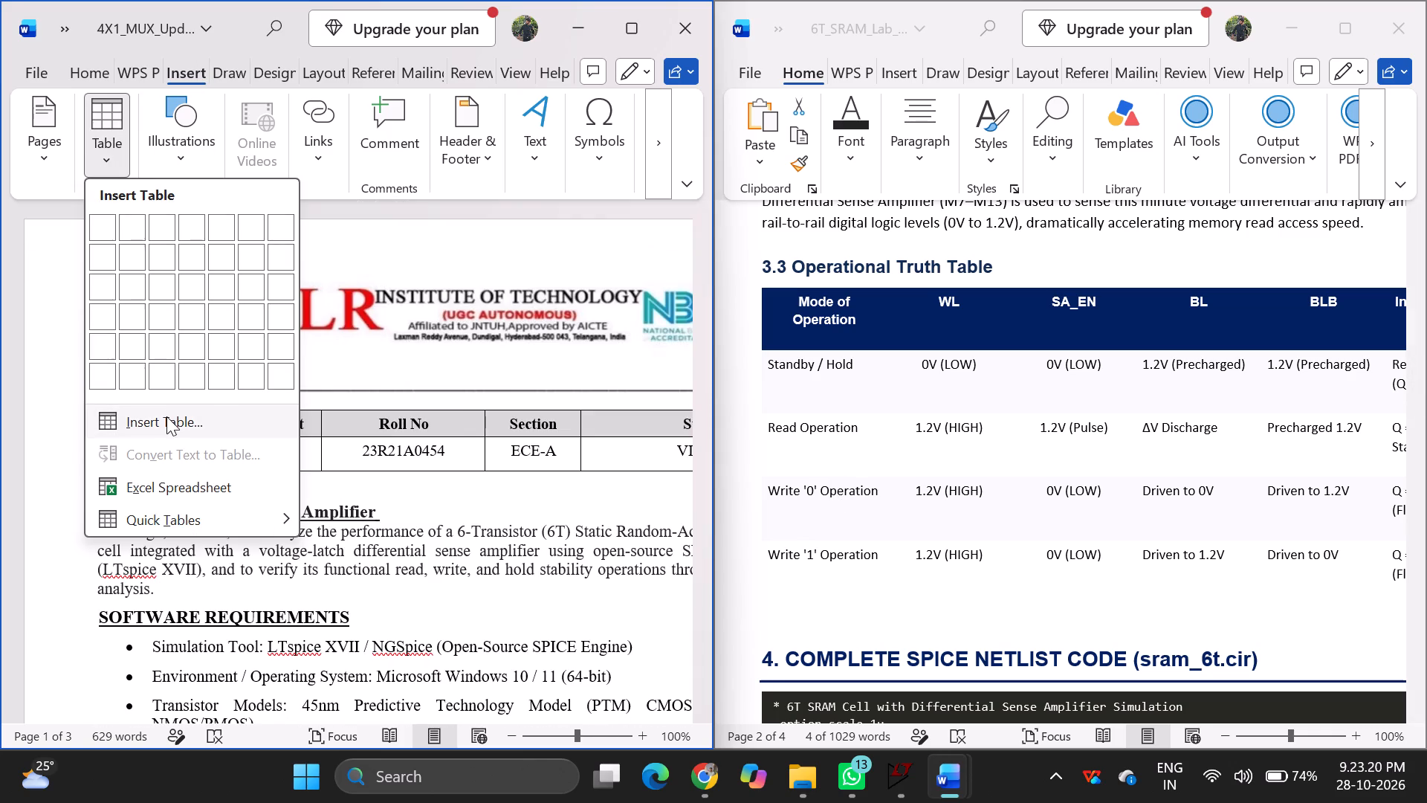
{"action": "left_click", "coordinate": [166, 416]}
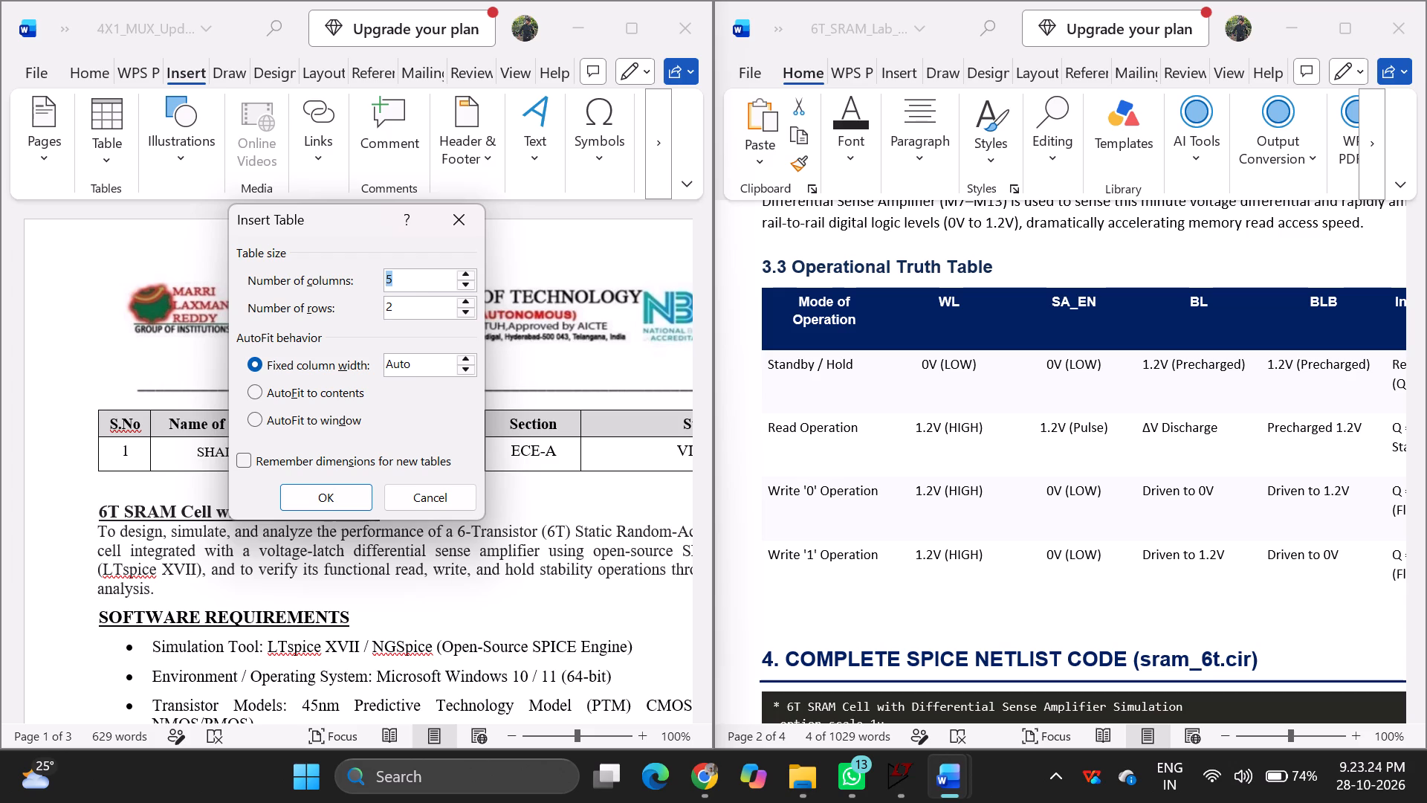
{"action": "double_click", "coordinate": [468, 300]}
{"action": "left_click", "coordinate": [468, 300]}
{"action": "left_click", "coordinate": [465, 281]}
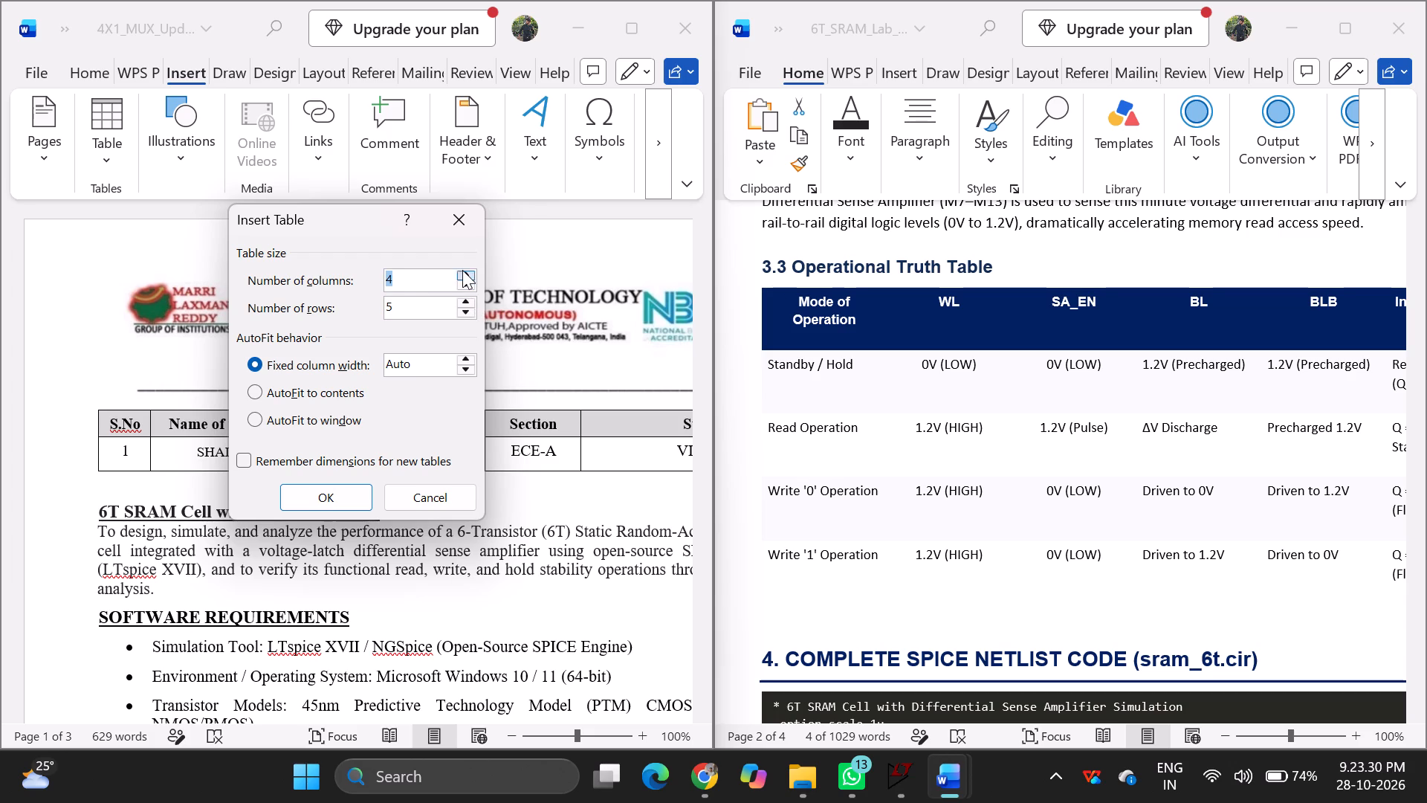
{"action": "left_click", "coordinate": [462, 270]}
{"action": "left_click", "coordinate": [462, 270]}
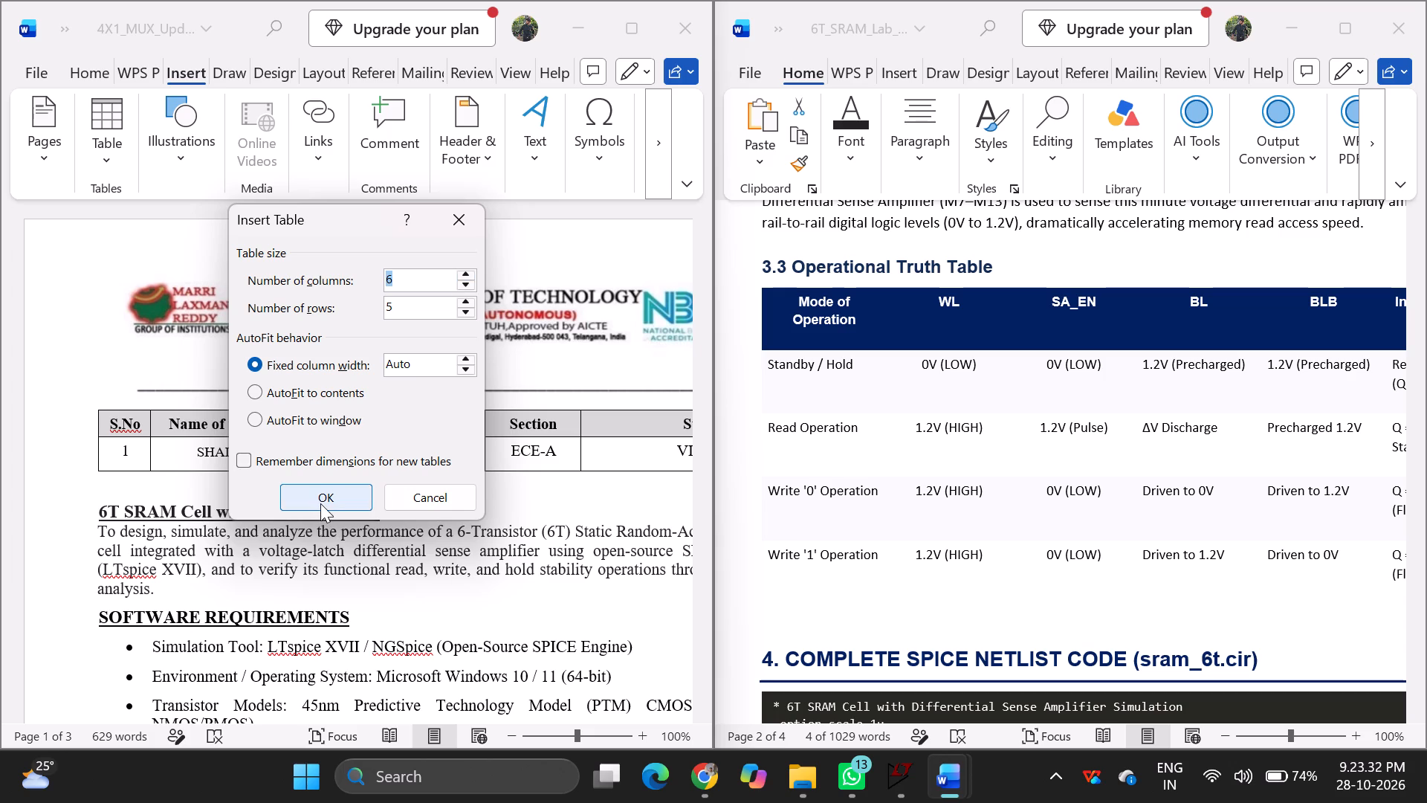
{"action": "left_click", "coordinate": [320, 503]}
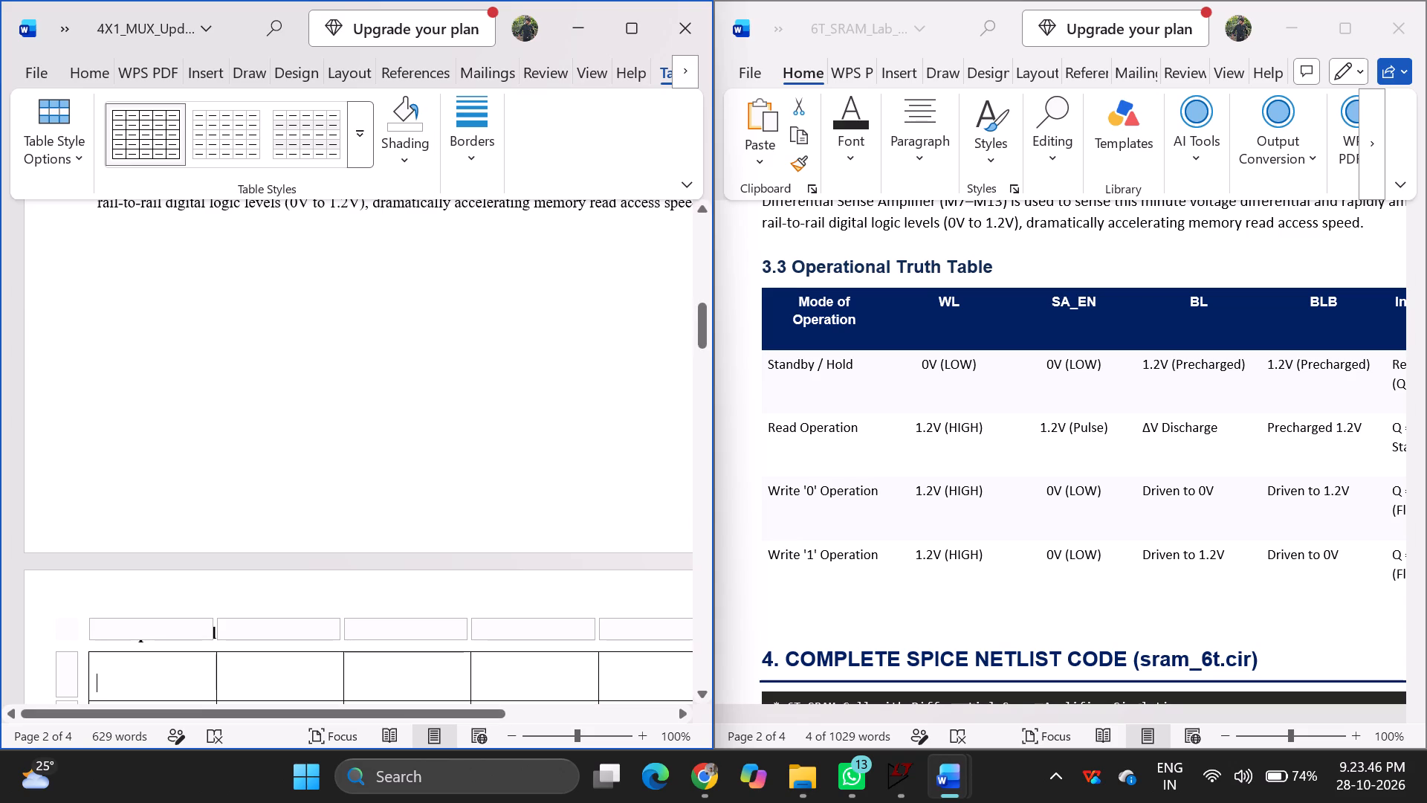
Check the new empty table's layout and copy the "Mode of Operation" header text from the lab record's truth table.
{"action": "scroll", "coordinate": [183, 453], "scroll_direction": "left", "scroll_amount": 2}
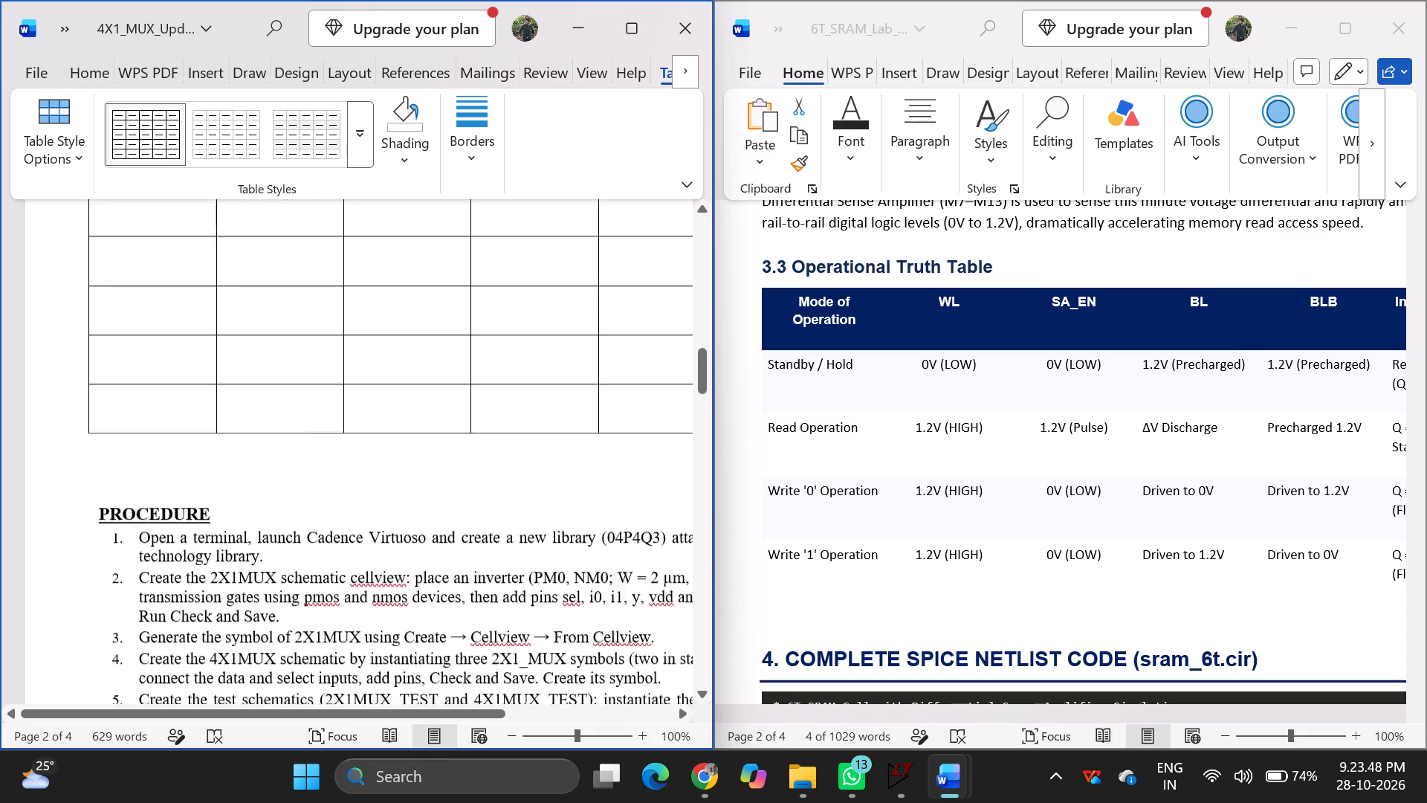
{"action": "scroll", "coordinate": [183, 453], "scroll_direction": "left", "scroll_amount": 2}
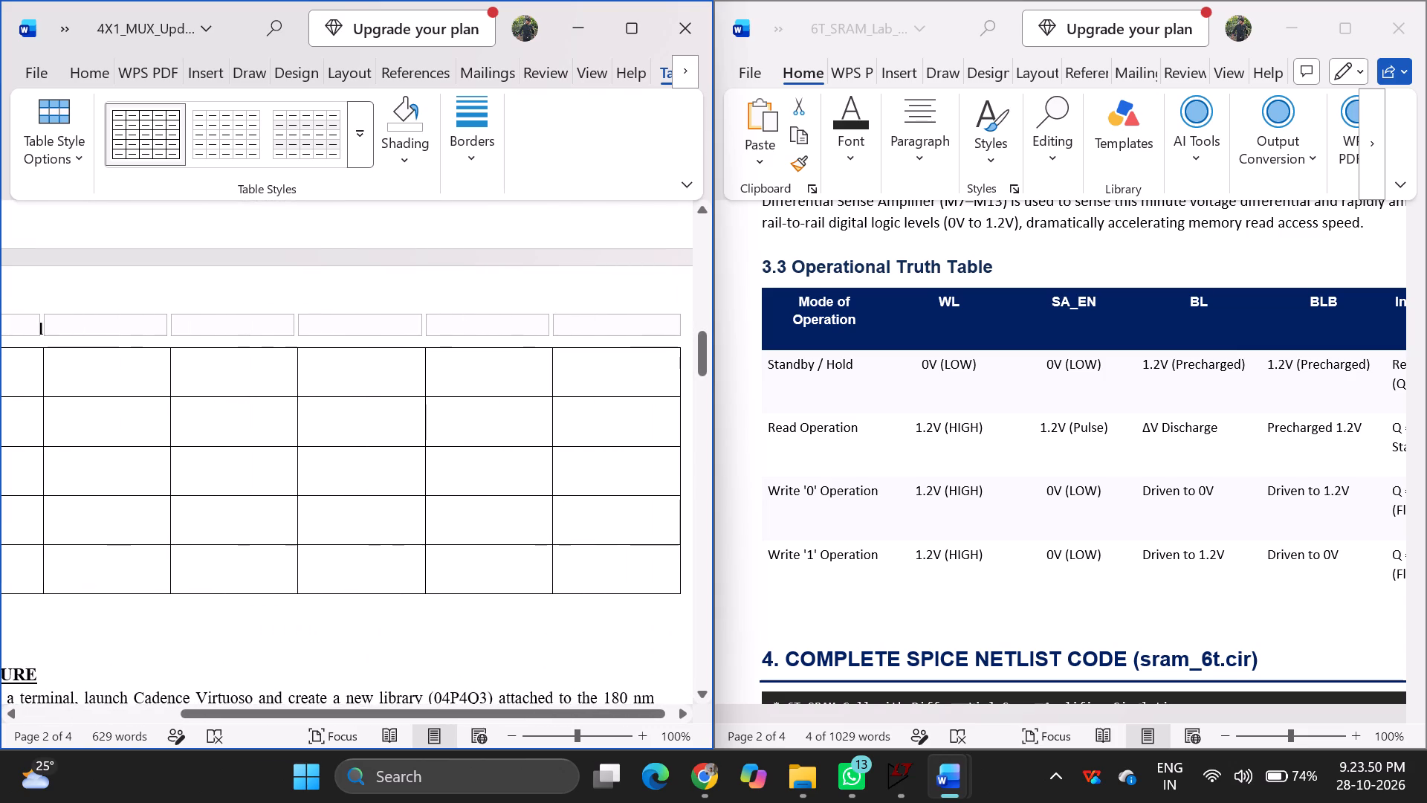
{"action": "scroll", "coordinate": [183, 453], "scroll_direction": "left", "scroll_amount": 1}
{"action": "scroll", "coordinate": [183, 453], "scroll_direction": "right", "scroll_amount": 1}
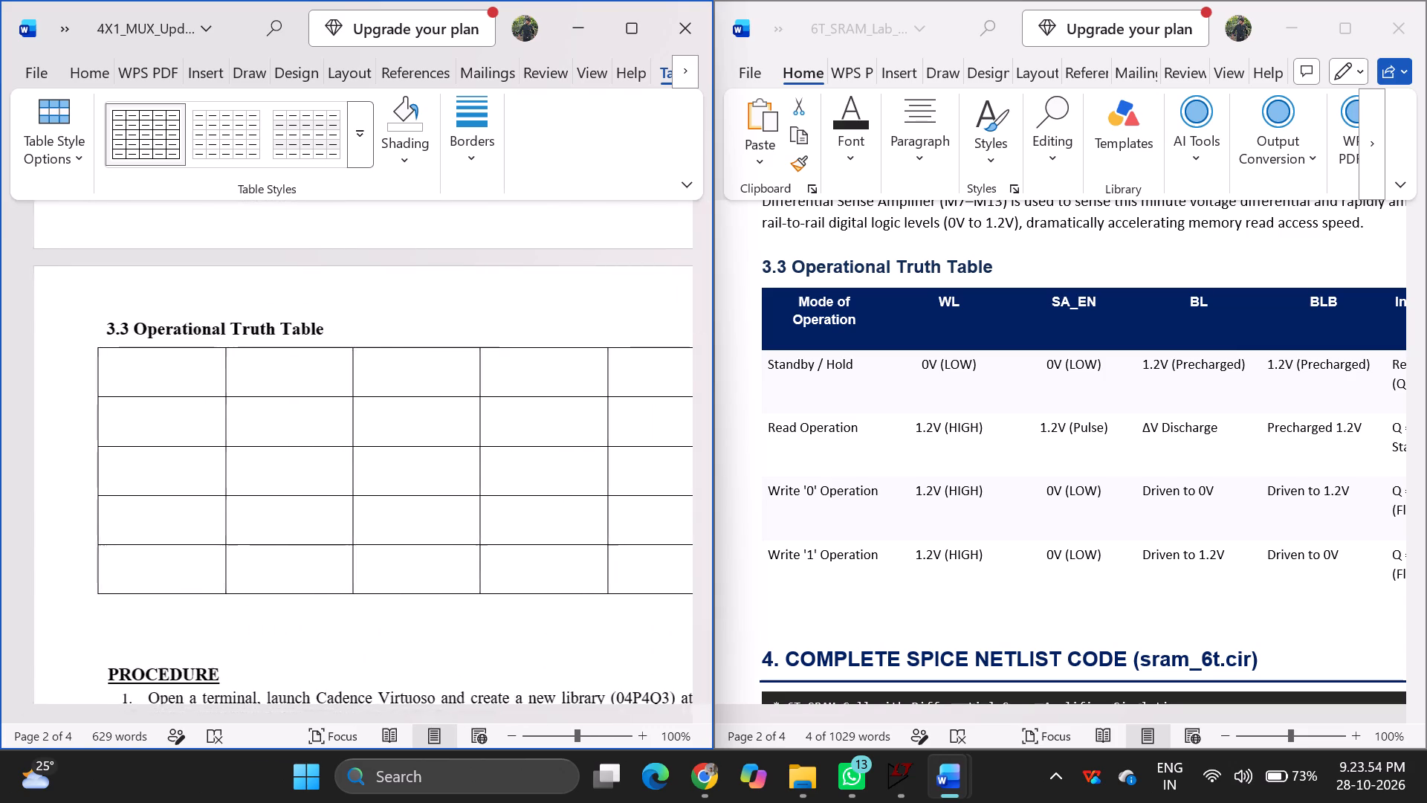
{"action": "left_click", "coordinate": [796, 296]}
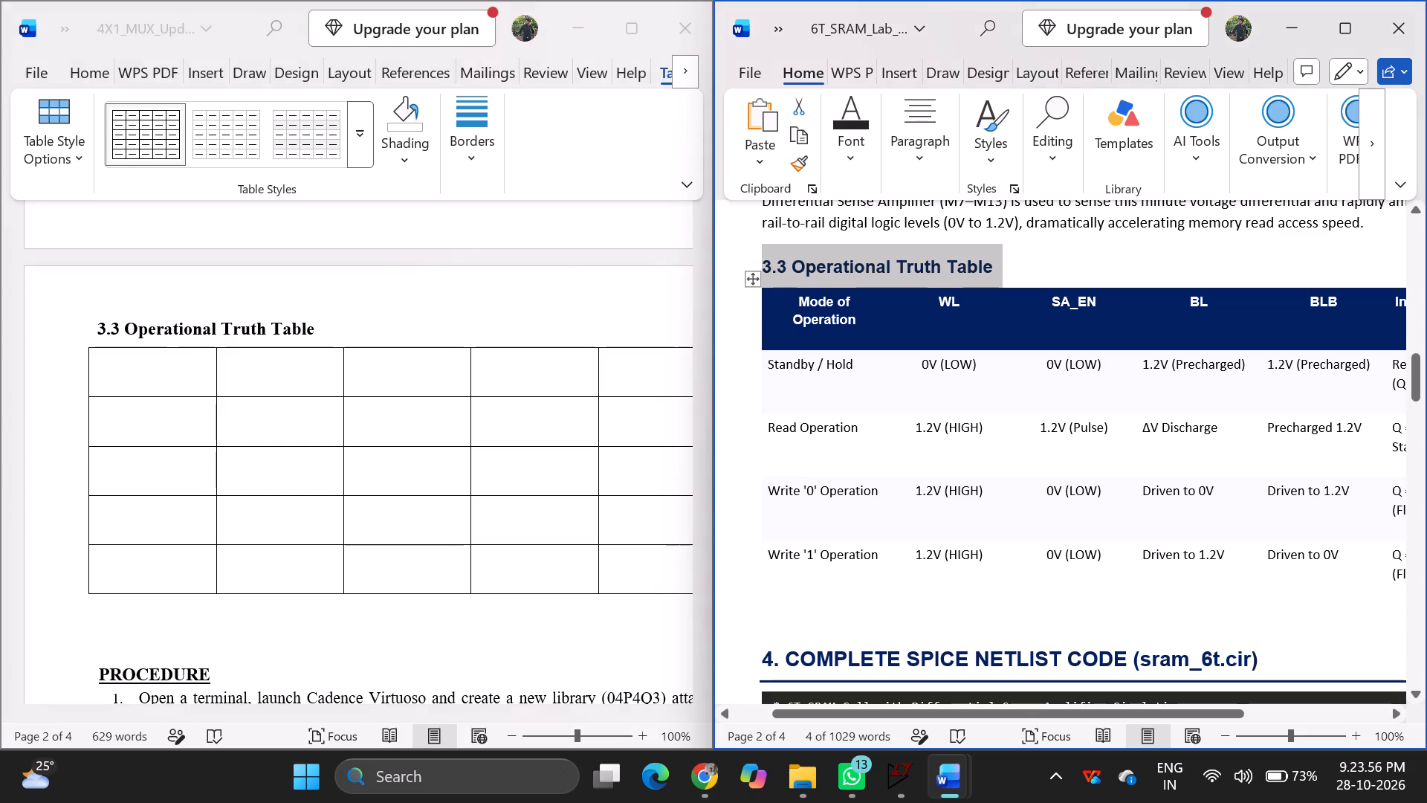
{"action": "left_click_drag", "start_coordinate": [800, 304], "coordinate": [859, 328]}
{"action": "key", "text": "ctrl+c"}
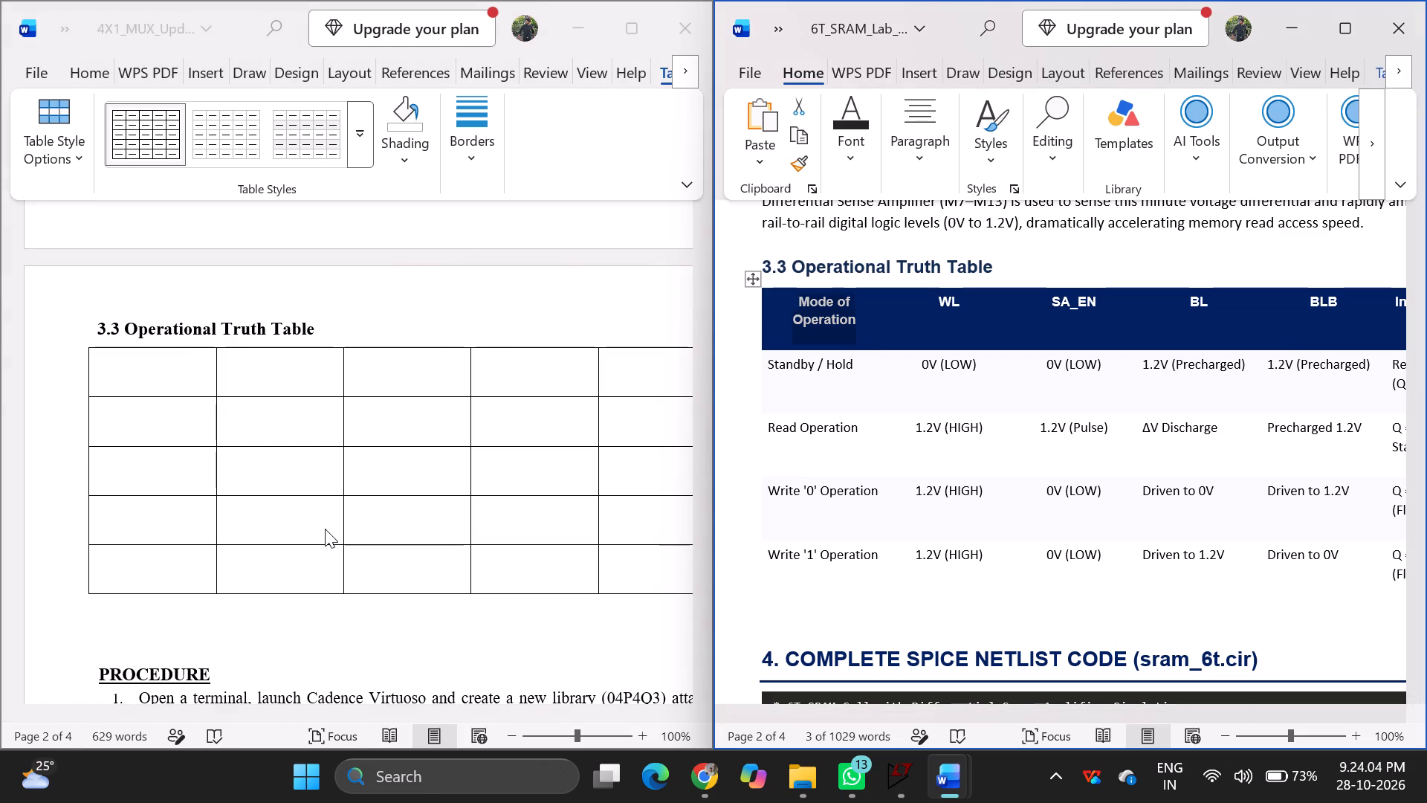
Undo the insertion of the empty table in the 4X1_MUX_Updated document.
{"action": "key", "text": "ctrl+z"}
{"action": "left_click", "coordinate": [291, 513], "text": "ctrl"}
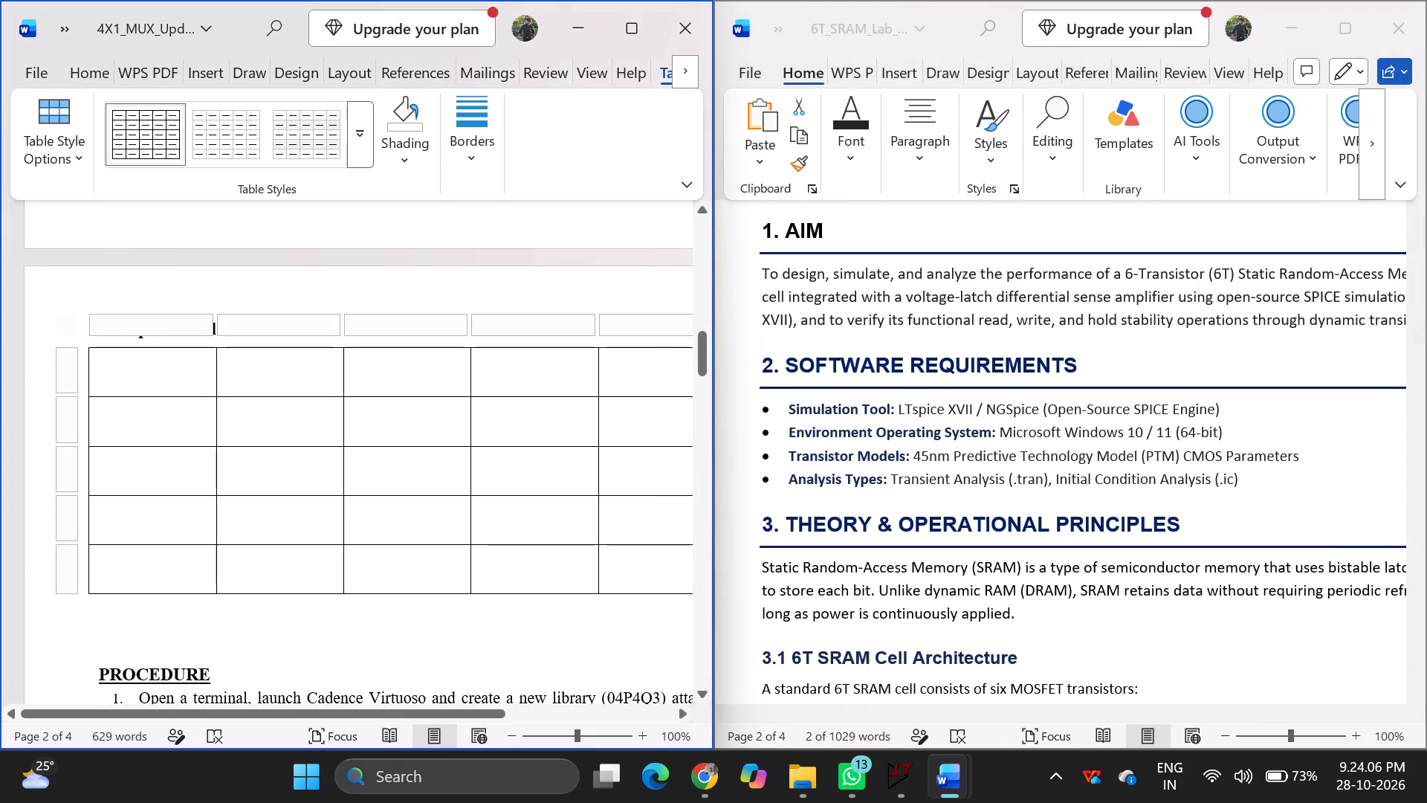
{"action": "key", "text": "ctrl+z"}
Delete the "3.3 Operational Truth Table" heading above PROCEDURE in the 4X1_MUX_Updated document.
{"action": "scroll", "coordinate": [291, 513], "scroll_direction": "down", "scroll_amount": 1}
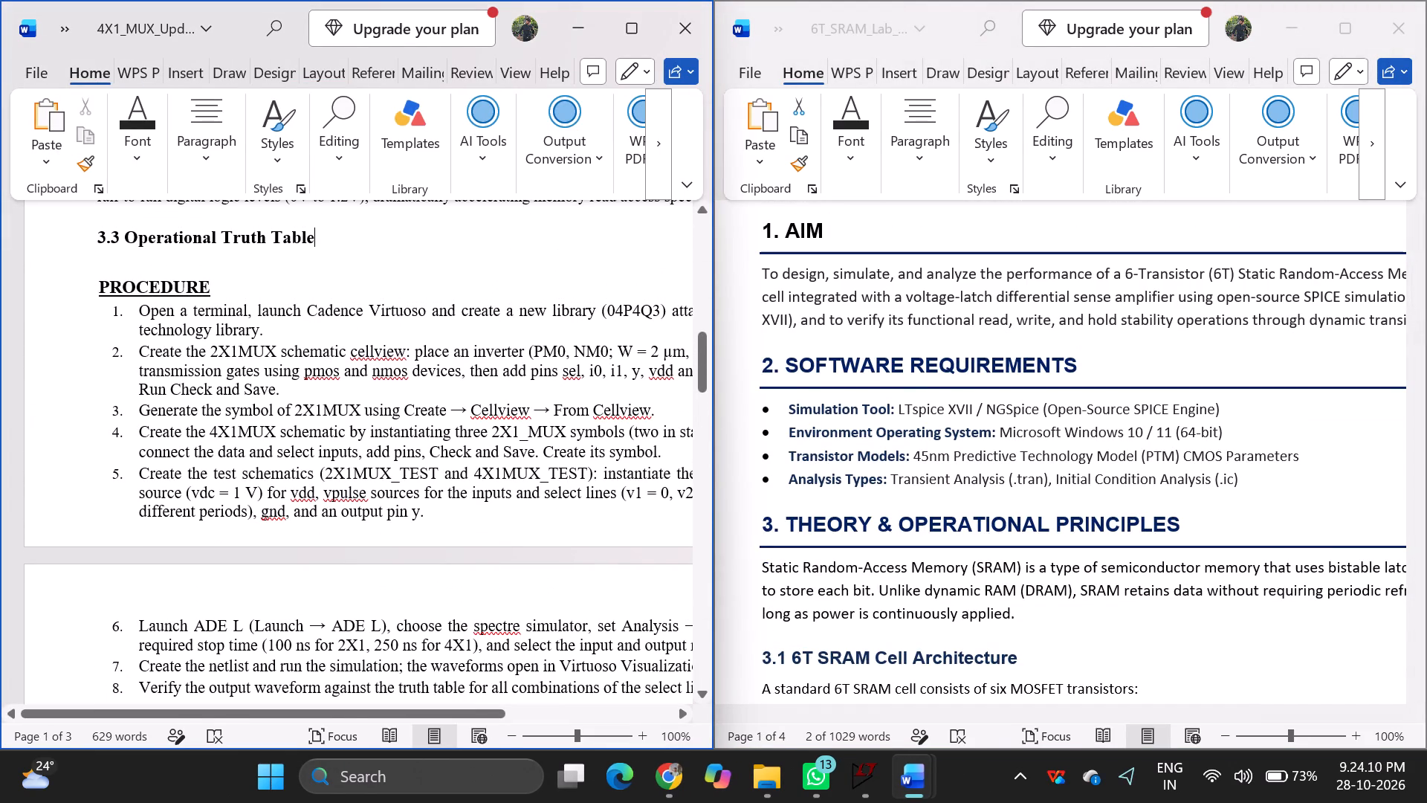
{"action": "left_click_drag", "start_coordinate": [93, 231], "coordinate": [317, 251]}
{"action": "key", "text": "BackSpace"}
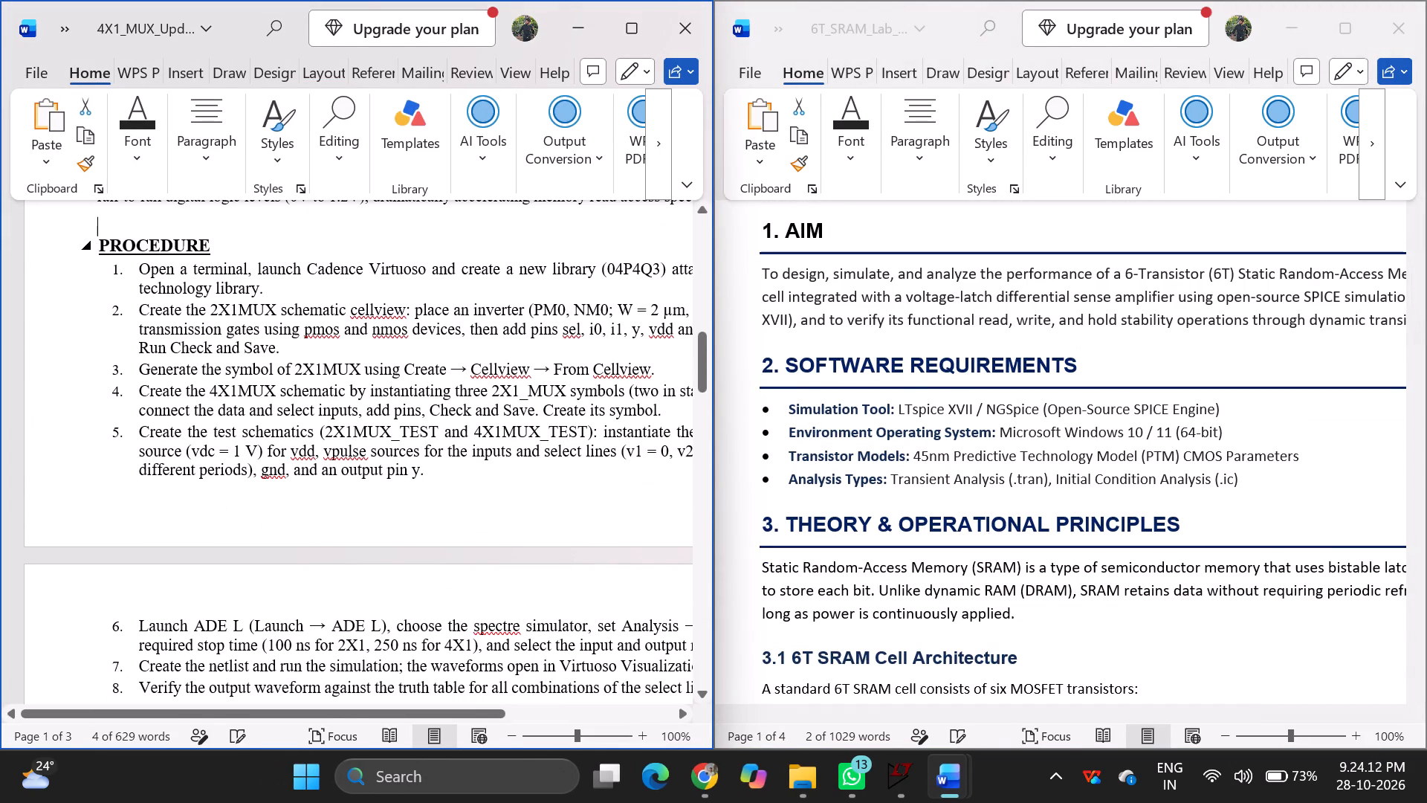
Copy Steps 1 to 8 under "5. PROCEDURE & EXECUTION STEPS" in the 6T SRAM lab record.
{"action": "scroll", "coordinate": [317, 251], "scroll_direction": "up", "scroll_amount": 2}
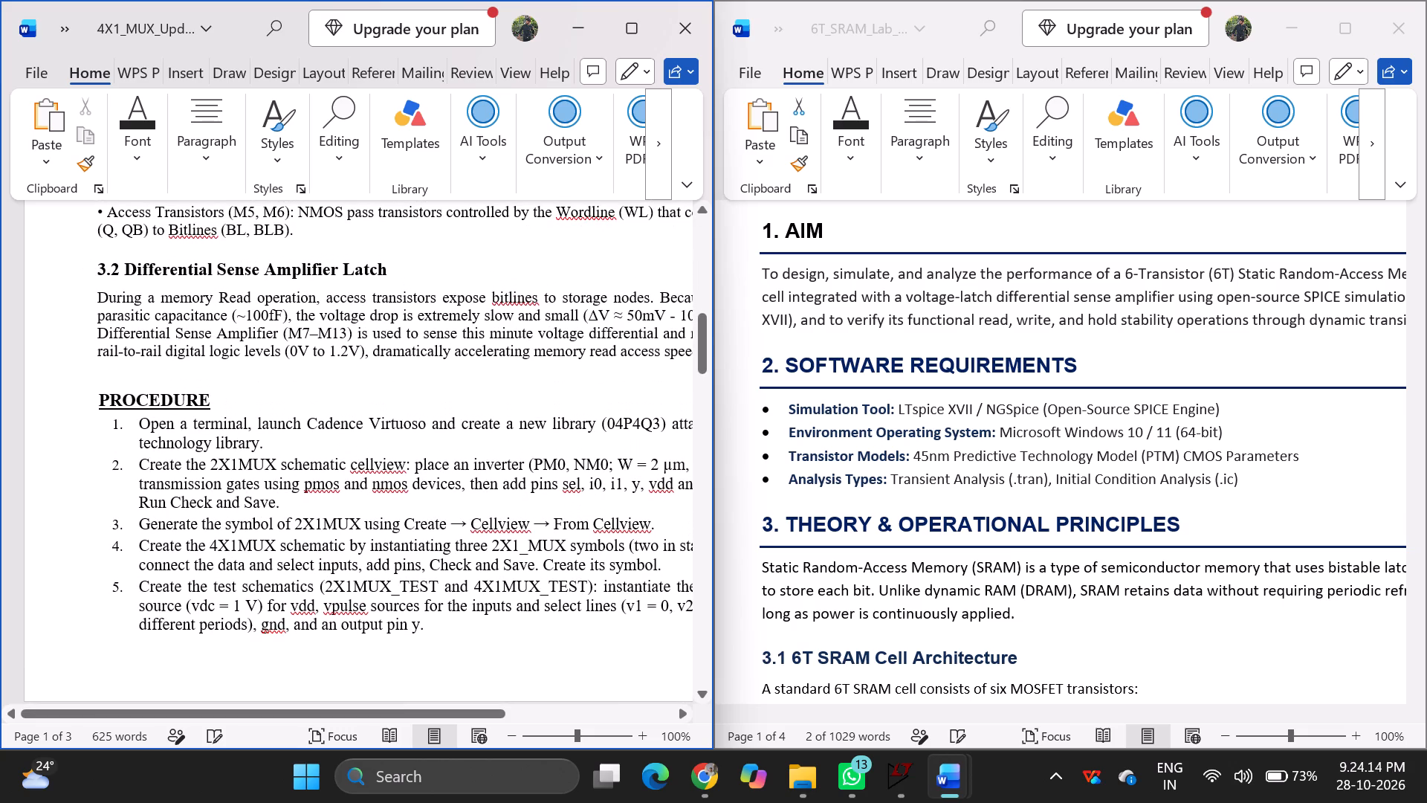
{"action": "scroll", "coordinate": [317, 251], "scroll_direction": "up", "scroll_amount": 1}
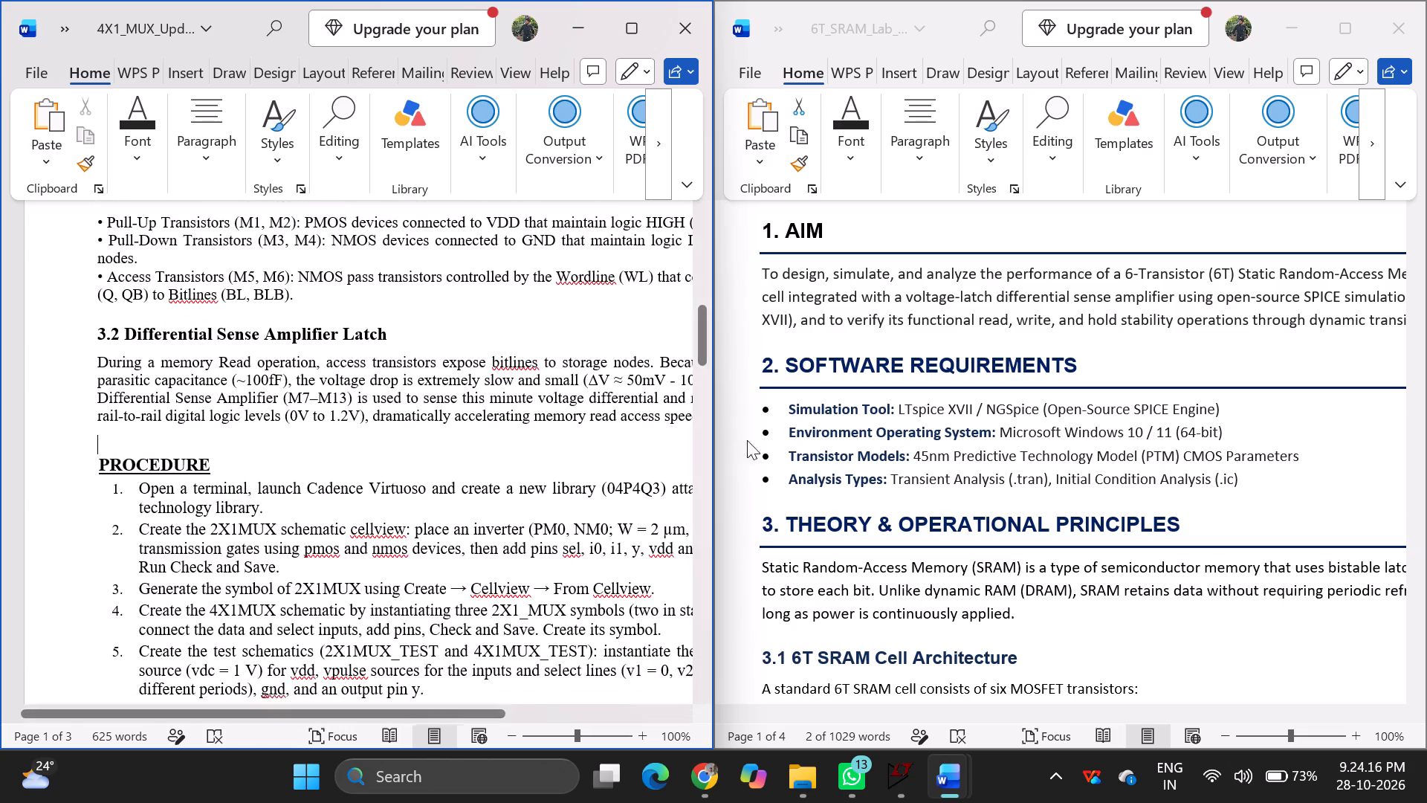
{"action": "scroll", "coordinate": [786, 477], "scroll_direction": "down", "scroll_amount": 2}
{"action": "scroll", "coordinate": [786, 477], "scroll_direction": "up", "scroll_amount": 1}
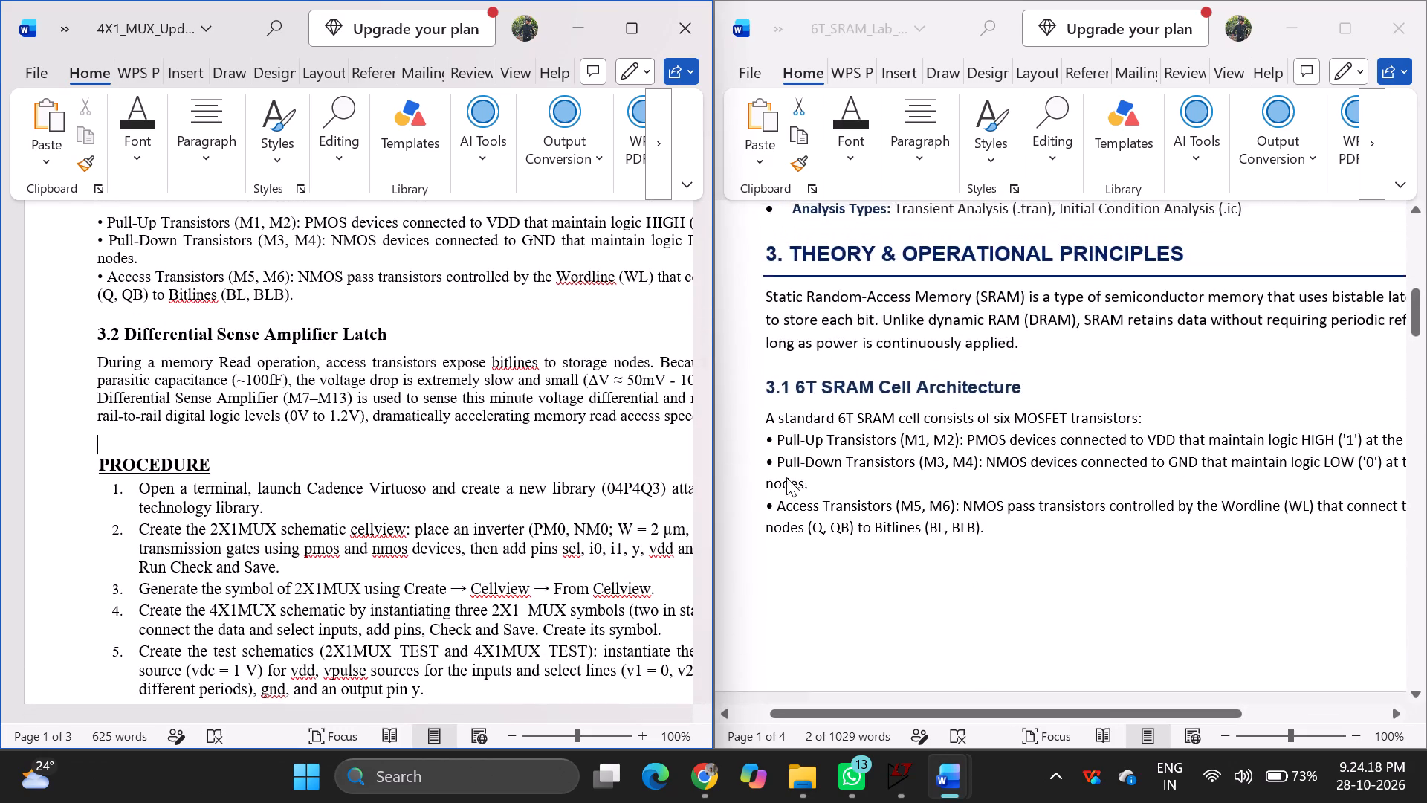
{"action": "scroll", "coordinate": [786, 477], "scroll_direction": "up", "scroll_amount": 1}
{"action": "scroll", "coordinate": [786, 477], "scroll_direction": "down", "scroll_amount": 2}
{"action": "scroll", "coordinate": [786, 477], "scroll_direction": "up", "scroll_amount": 1}
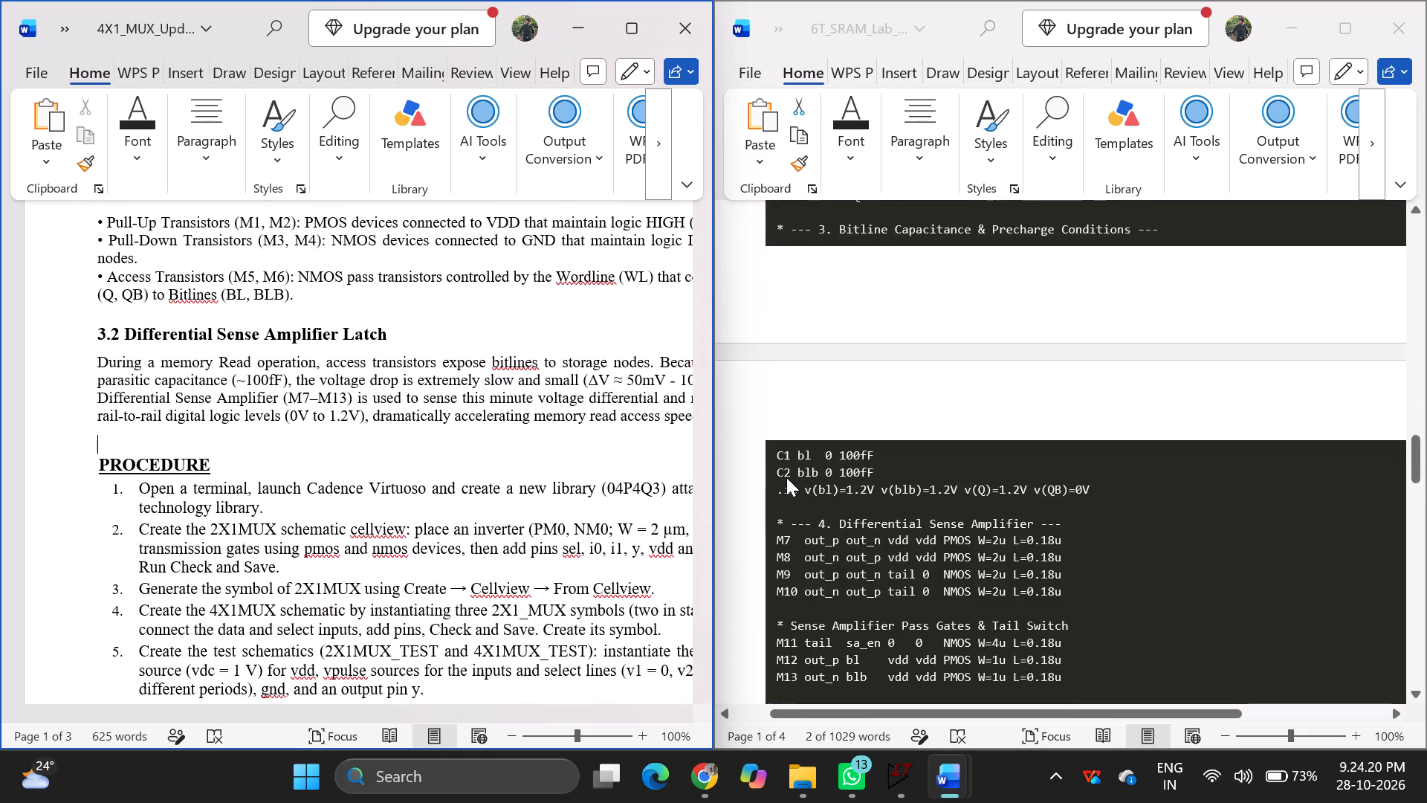
{"action": "scroll", "coordinate": [786, 477], "scroll_direction": "up", "scroll_amount": 1}
{"action": "scroll", "coordinate": [786, 477], "scroll_direction": "down", "scroll_amount": 2}
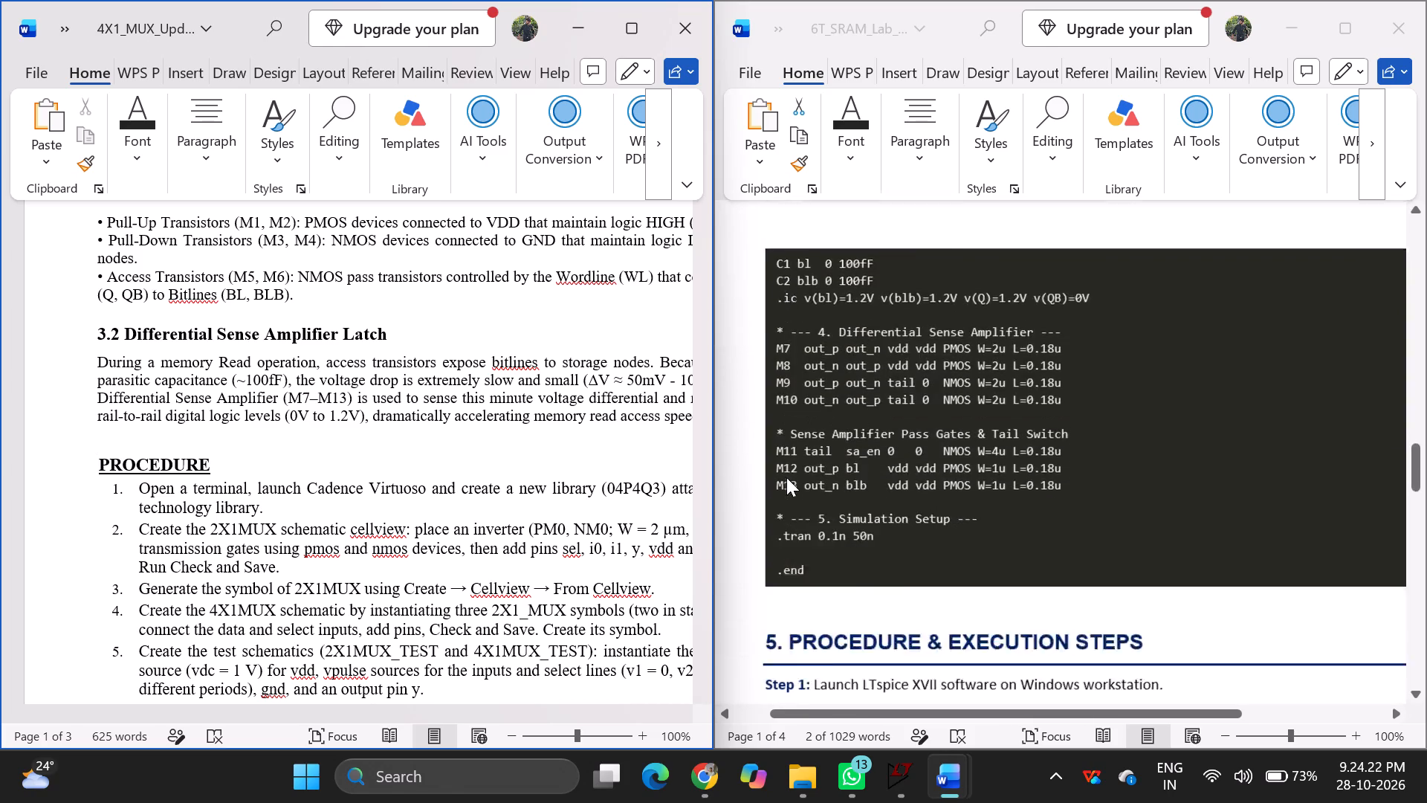
{"action": "scroll", "coordinate": [786, 477], "scroll_direction": "down", "scroll_amount": 1}
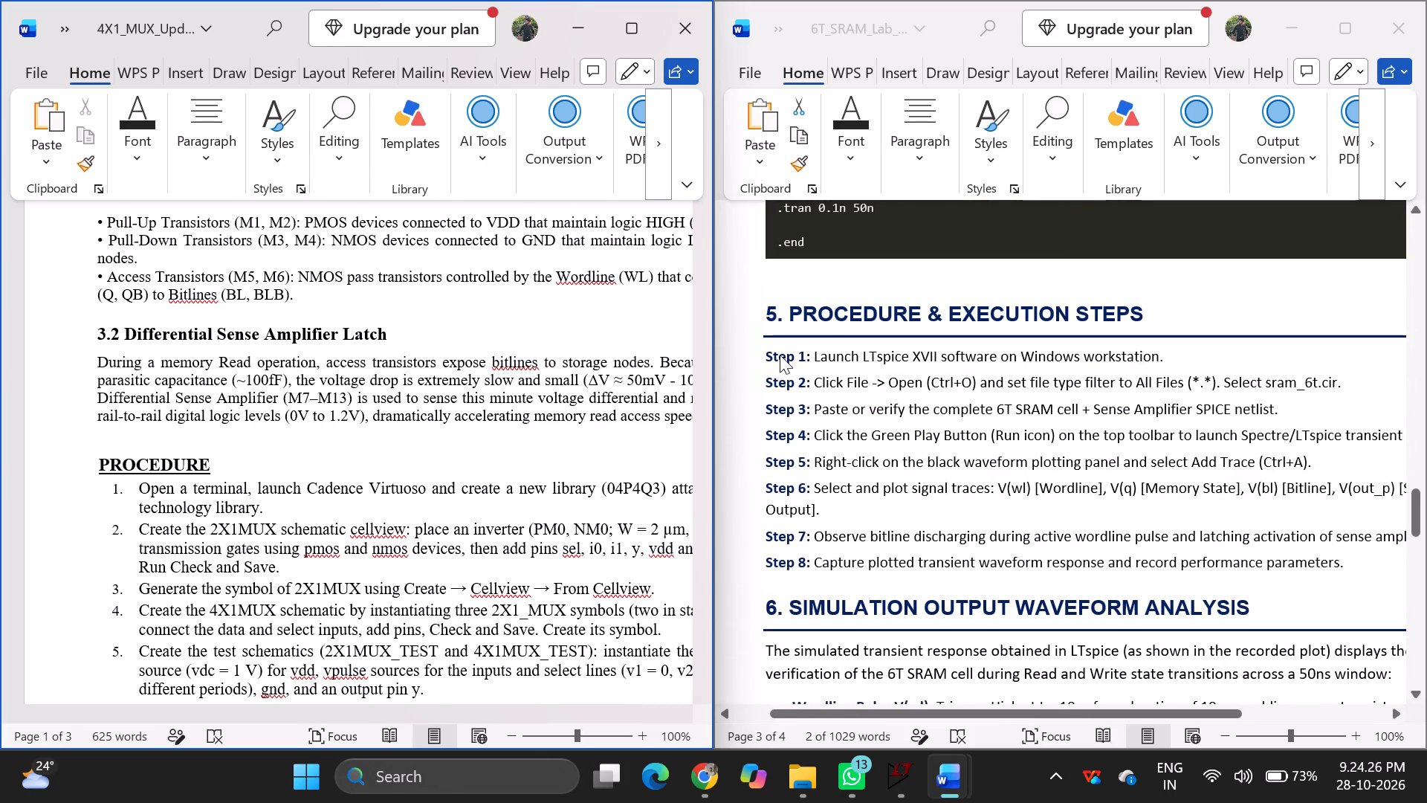
{"action": "left_click", "coordinate": [763, 356]}
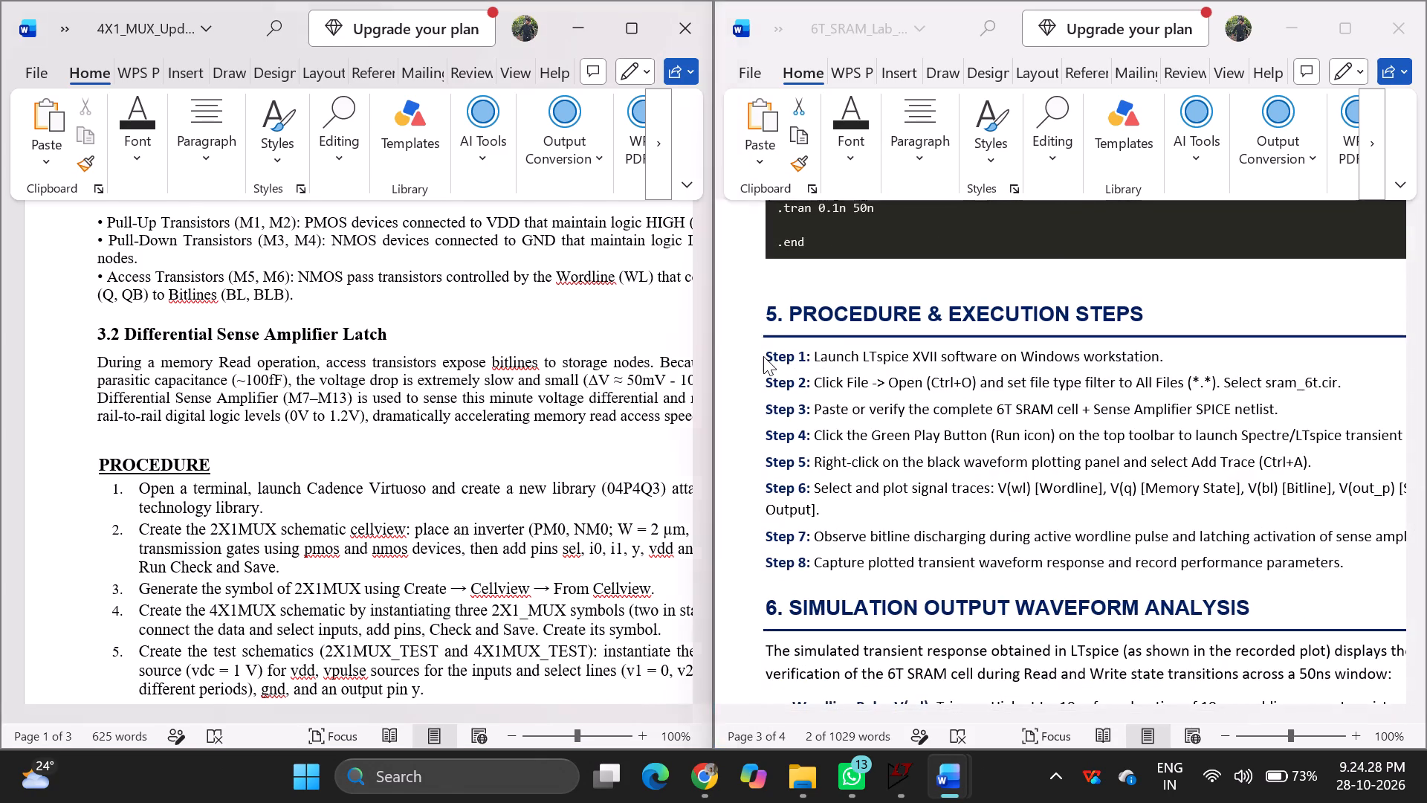
{"action": "left_click_drag", "start_coordinate": [763, 349], "coordinate": [1405, 573]}
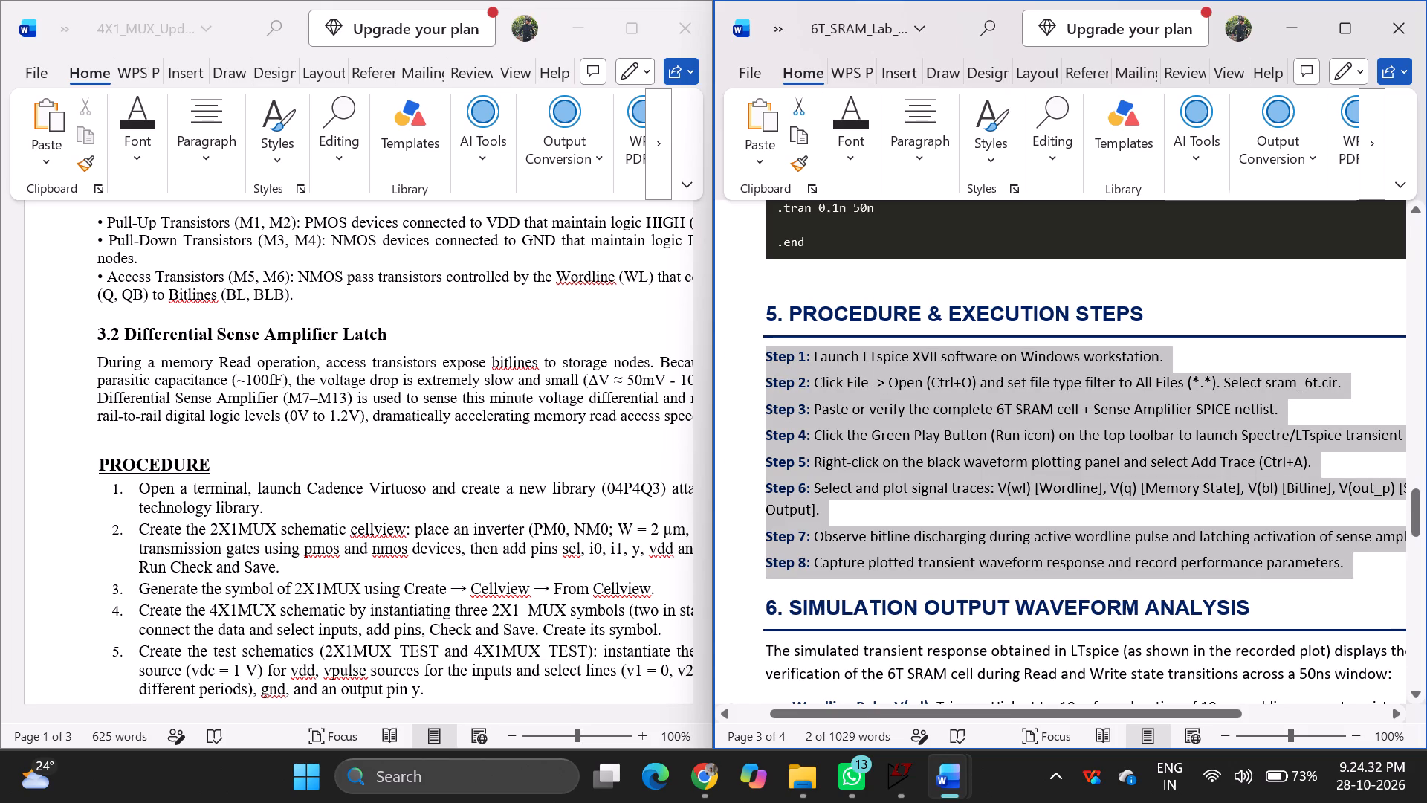
{"action": "left_click_drag", "start_coordinate": [1405, 573], "coordinate": [1231, 564]}
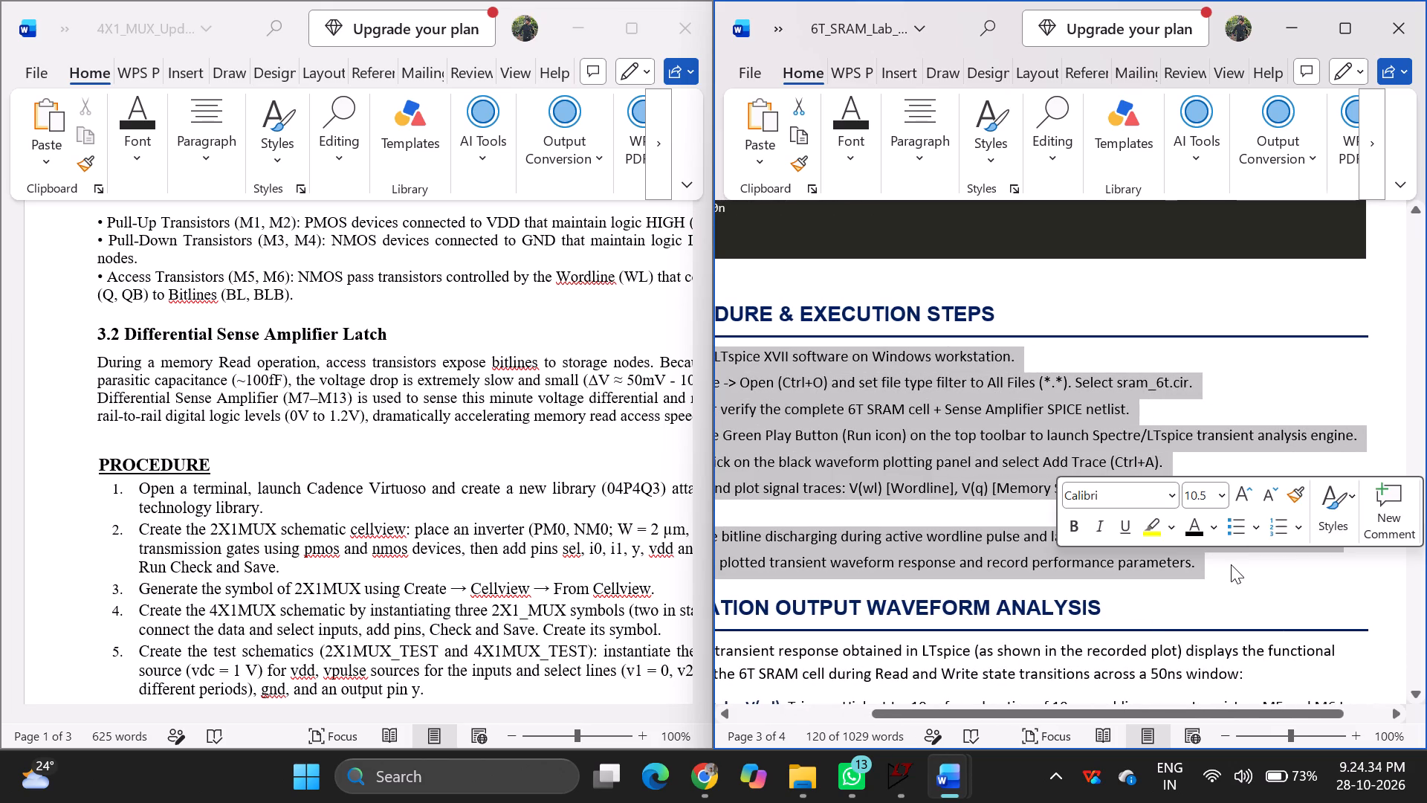
{"action": "key", "text": "ctrl+c"}
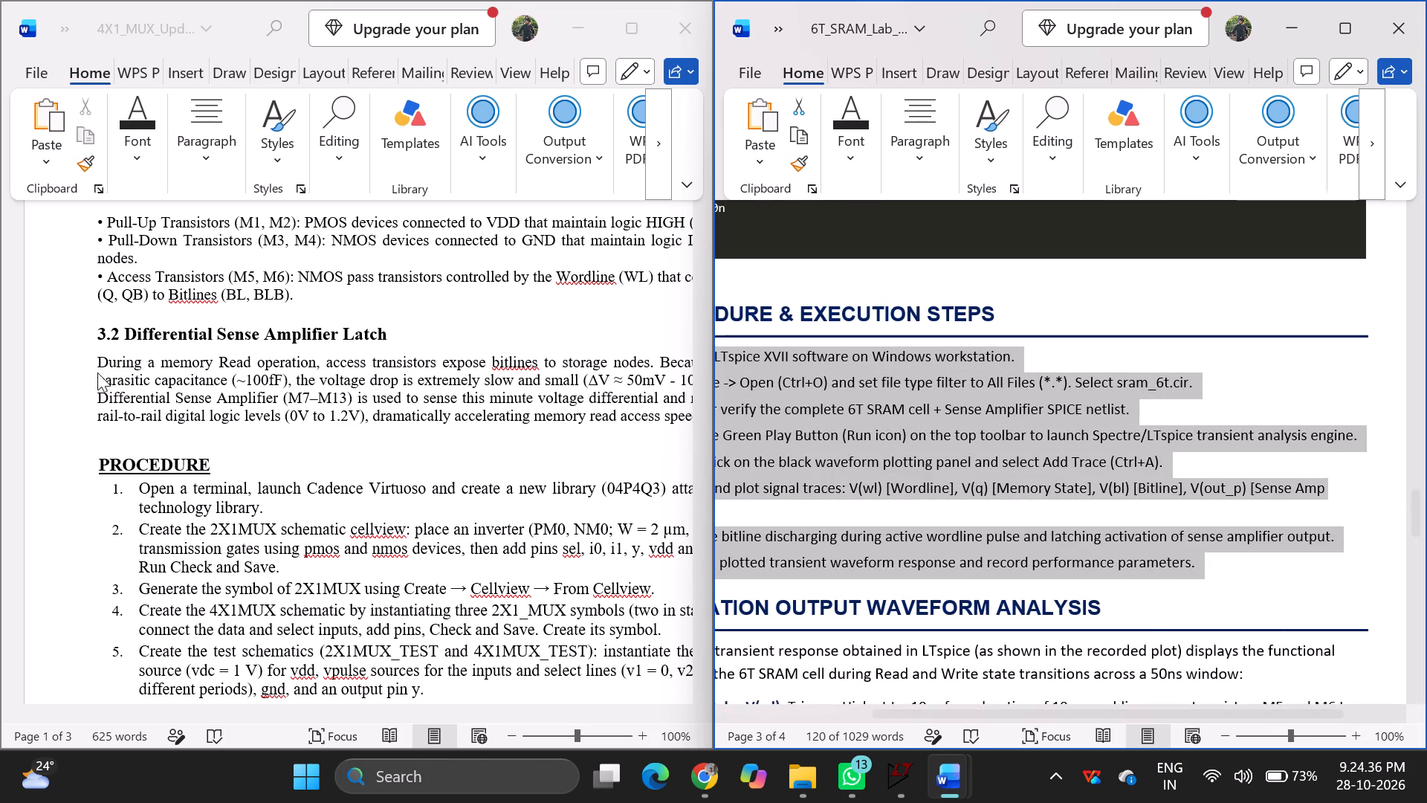
Replace the eight numbered items under PROCEDURE in 4X1_MUX_Updated with the copied Step 1 to Step 8 text.
{"action": "left_click", "coordinate": [149, 491]}
{"action": "left_click_drag", "start_coordinate": [137, 488], "coordinate": [285, 619]}
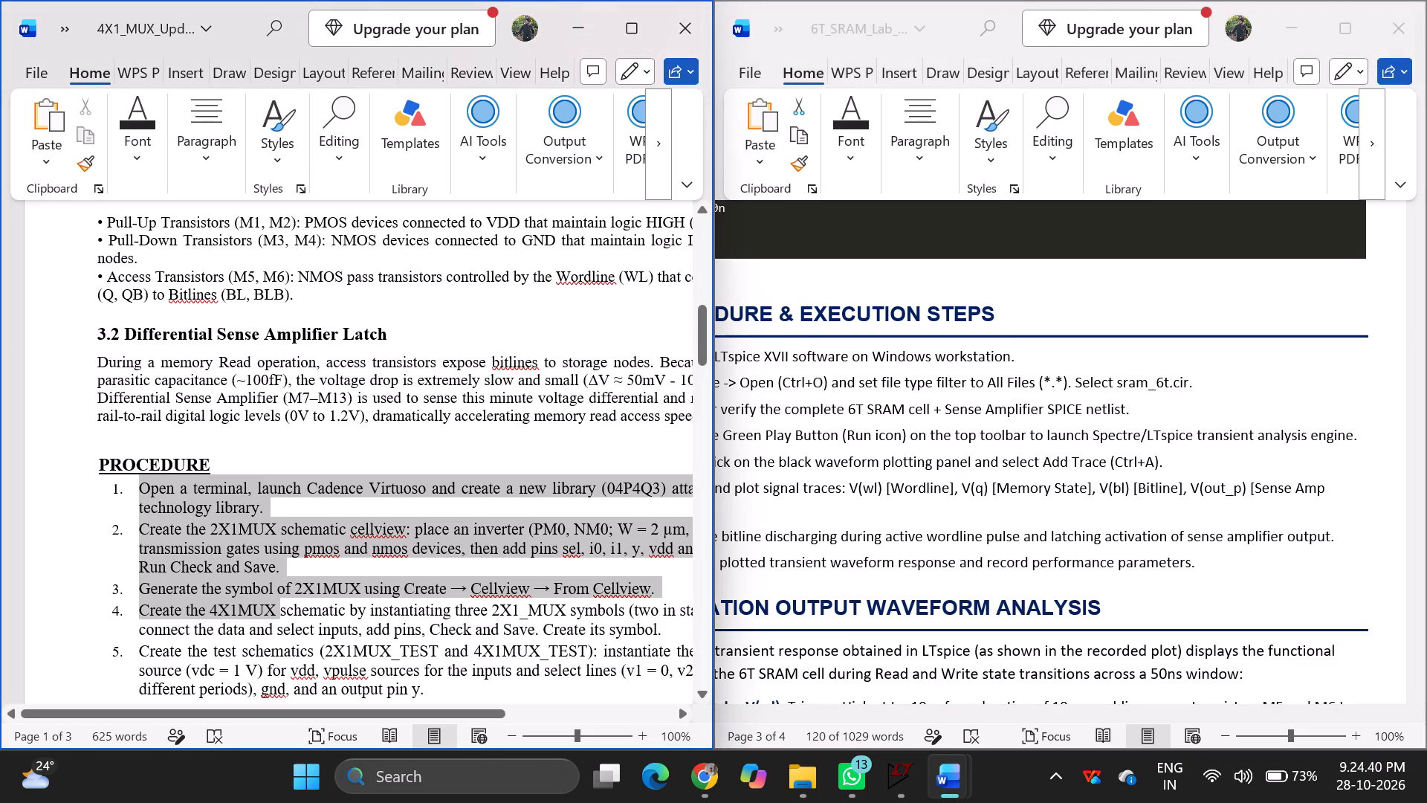
{"action": "left_click_drag", "start_coordinate": [285, 619], "coordinate": [378, 523]}
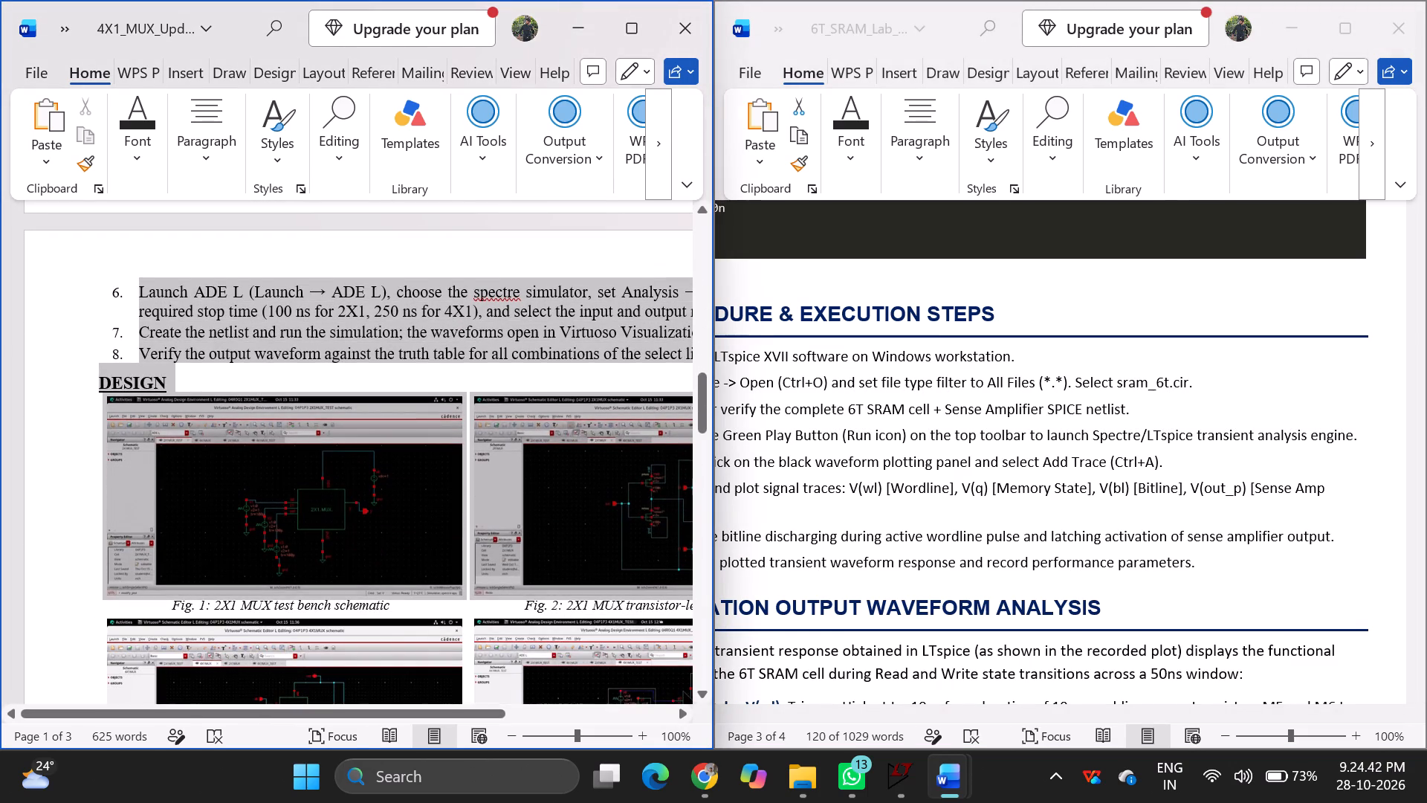
{"action": "left_click_drag", "start_coordinate": [378, 523], "coordinate": [530, 313]}
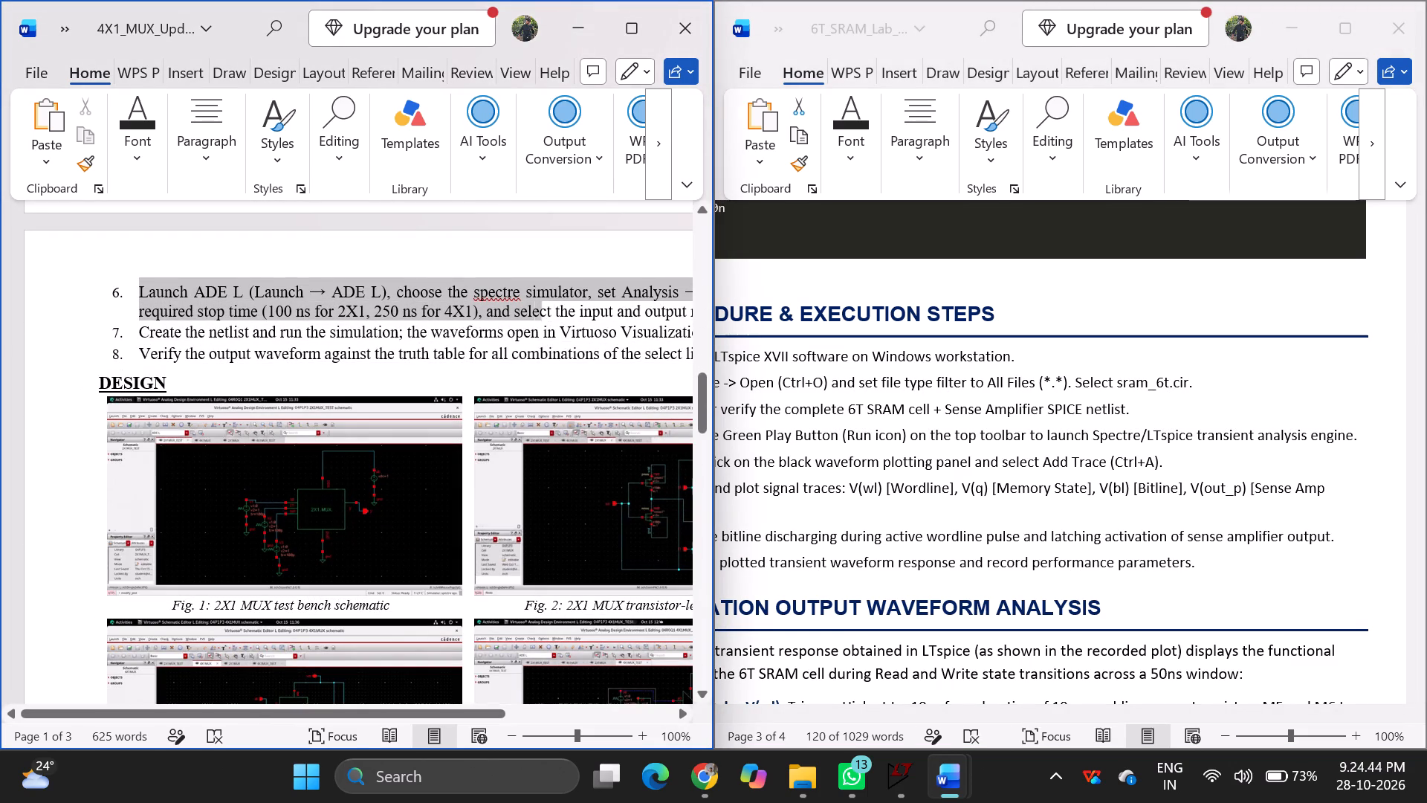
{"action": "left_click_drag", "start_coordinate": [530, 313], "coordinate": [740, 352]}
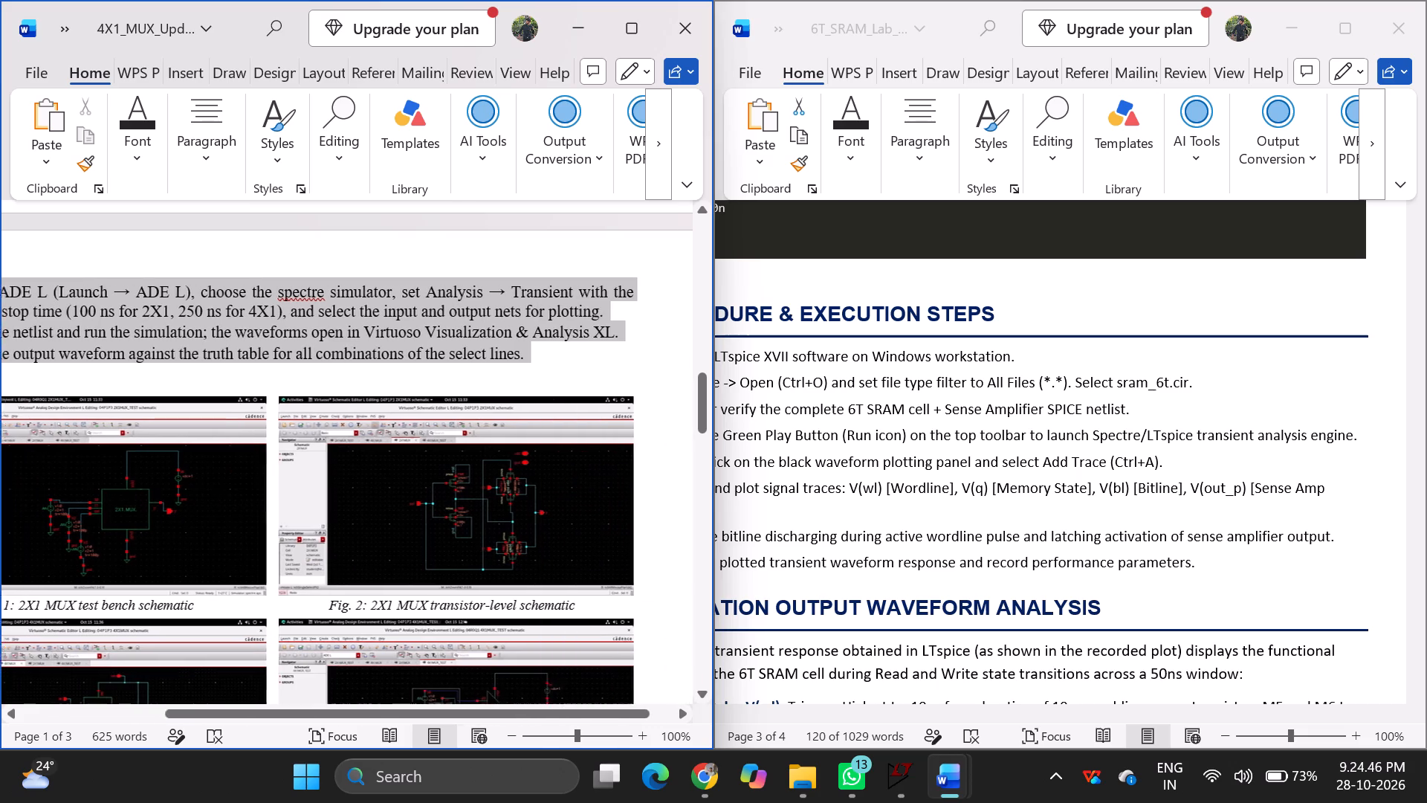
{"action": "left_click_drag", "start_coordinate": [740, 352], "coordinate": [517, 345]}
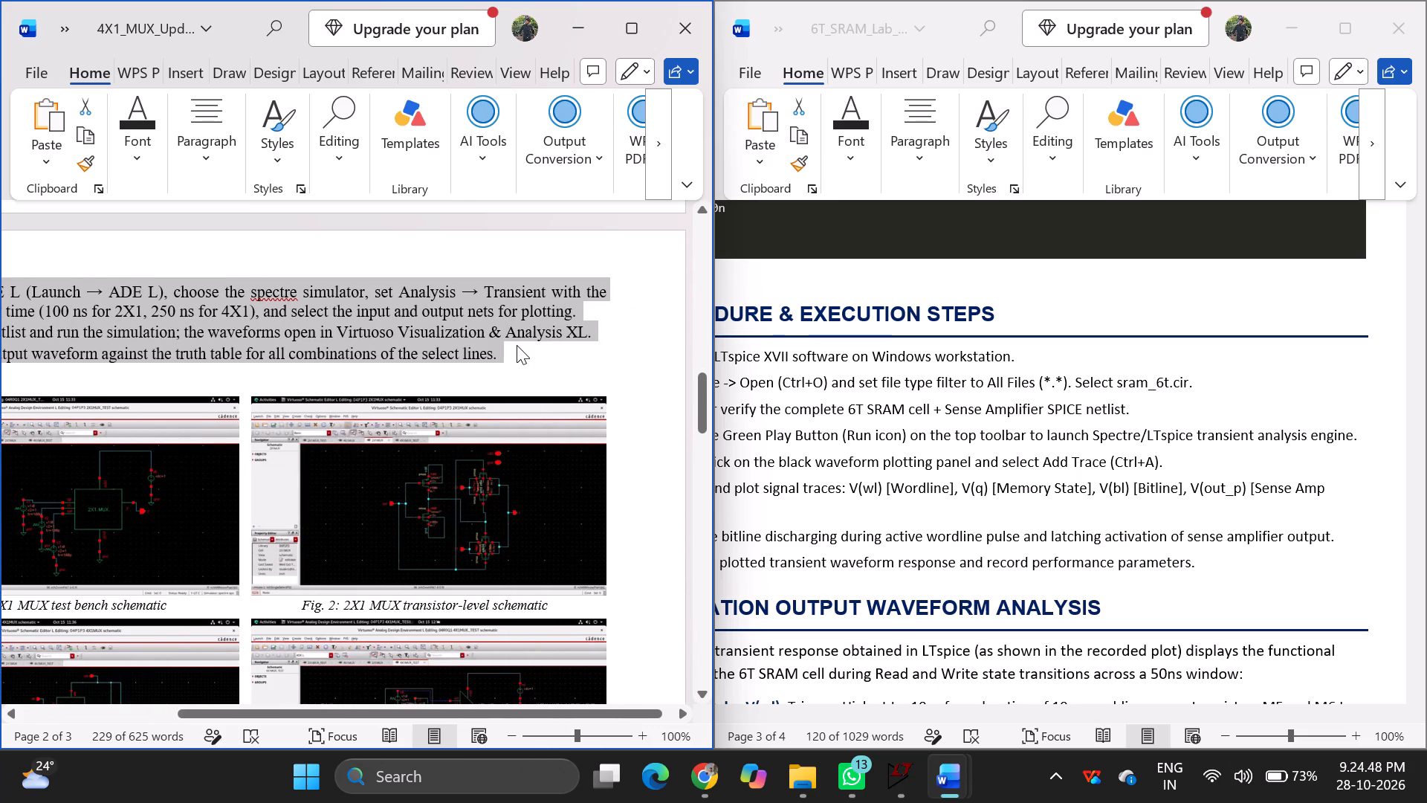
{"action": "key", "text": "ctrl+v"}
{"action": "scroll", "coordinate": [517, 345], "scroll_direction": "up", "scroll_amount": 5}
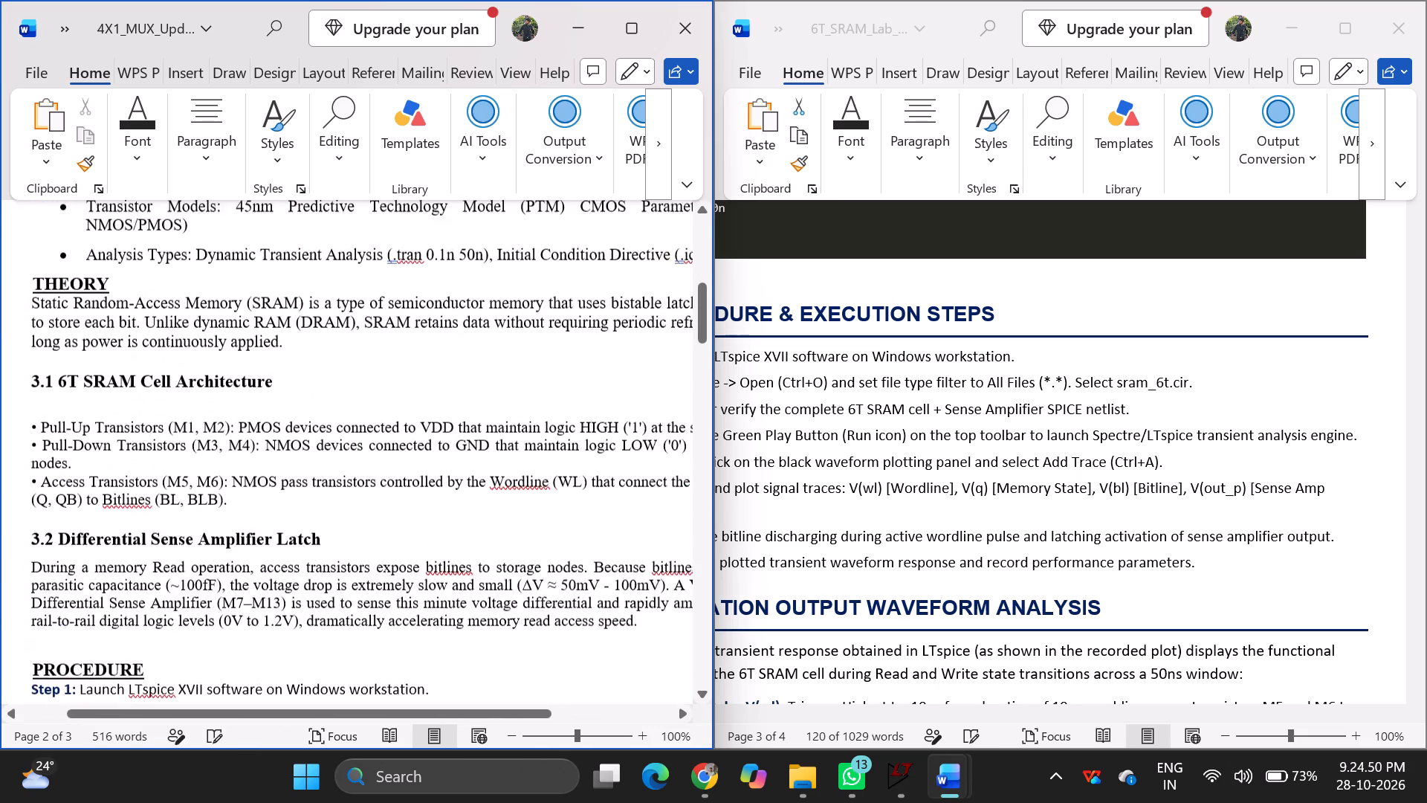
{"action": "scroll", "coordinate": [517, 345], "scroll_direction": "down", "scroll_amount": 2}
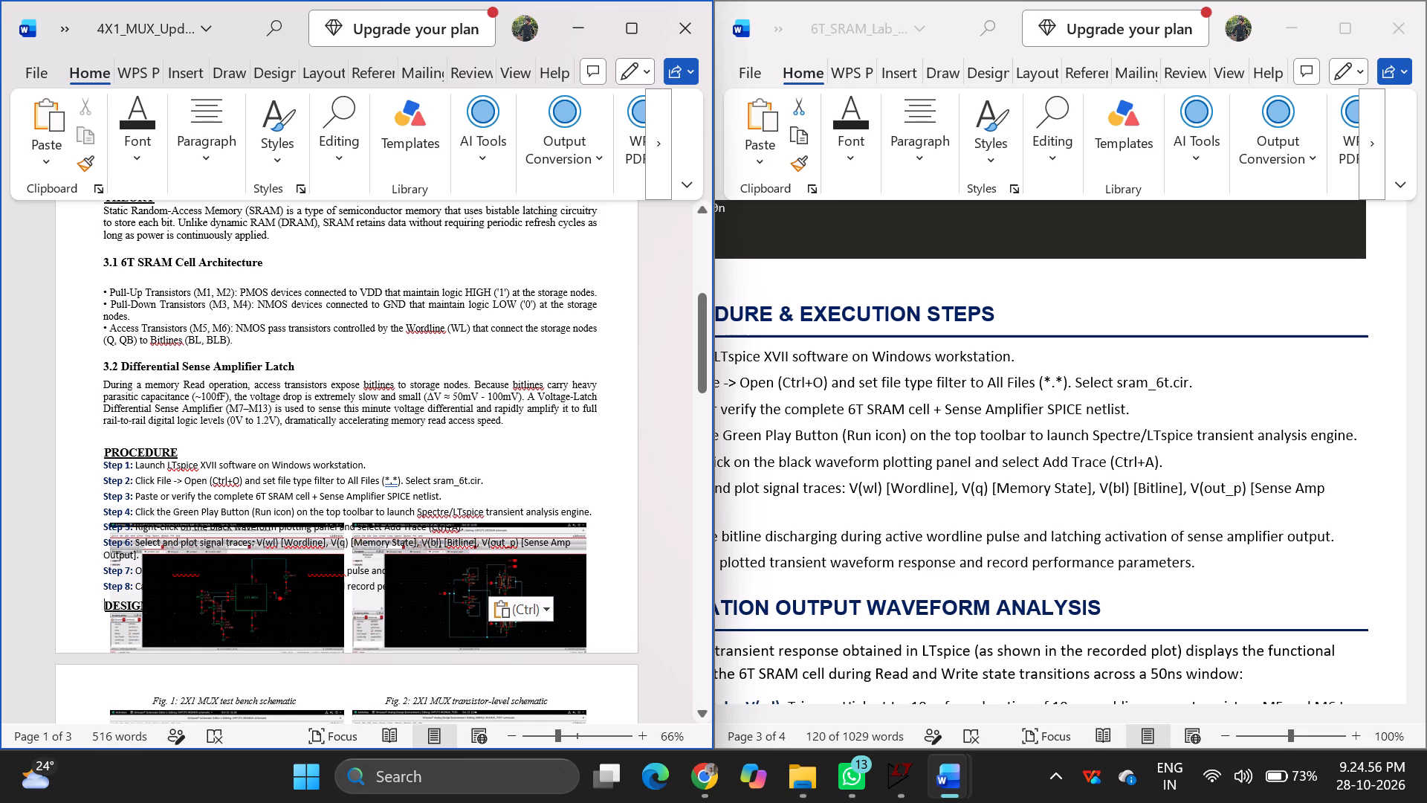
Delete the 2X1 MUX test bench schematic picture that overlaps the pasted procedure steps.
{"action": "left_click", "coordinate": [193, 610]}
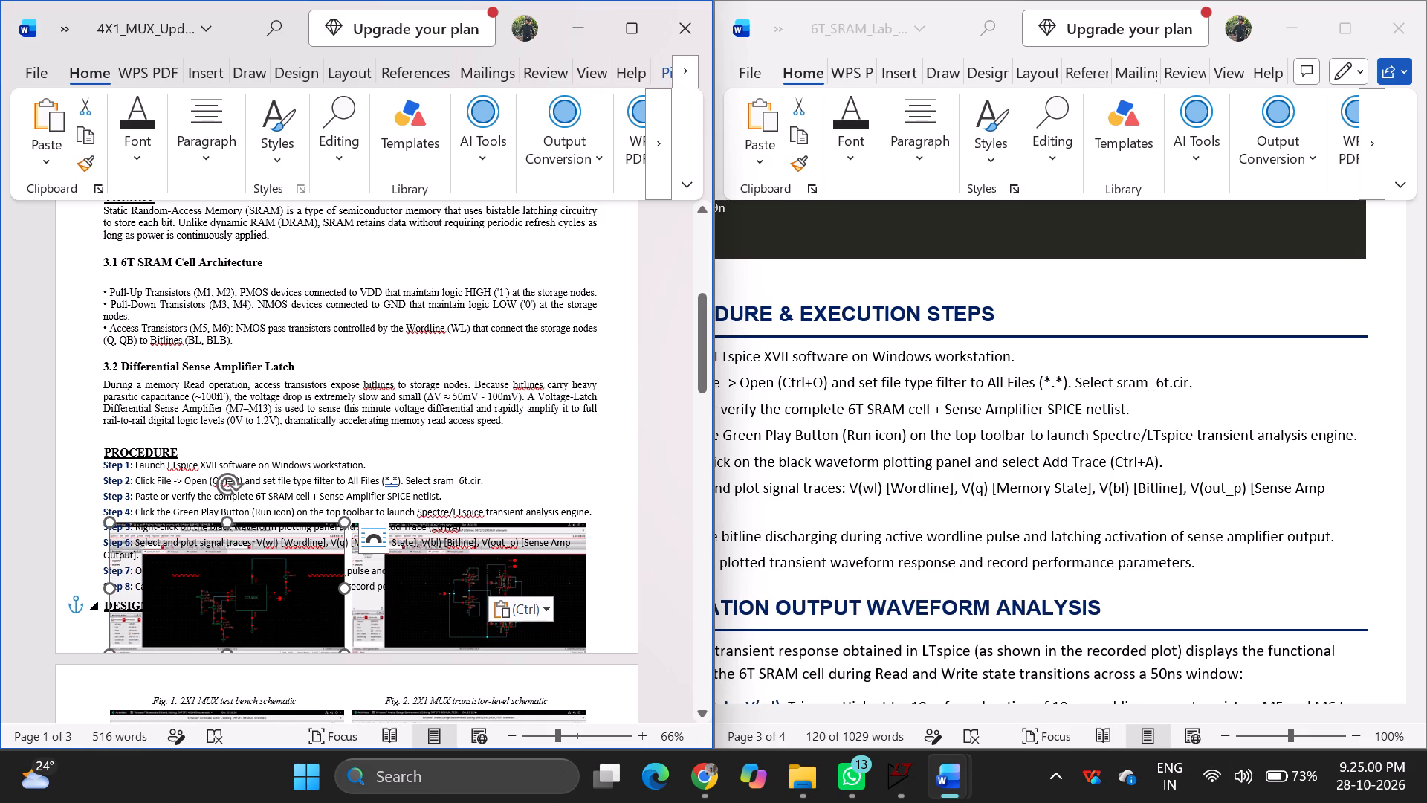
{"action": "key", "text": "Delete"}
Format Steps 1 to 8 under PROCEDURE as Times New Roman, size 12, with justified alignment.
{"action": "scroll", "coordinate": [214, 599], "scroll_direction": "down", "scroll_amount": 1}
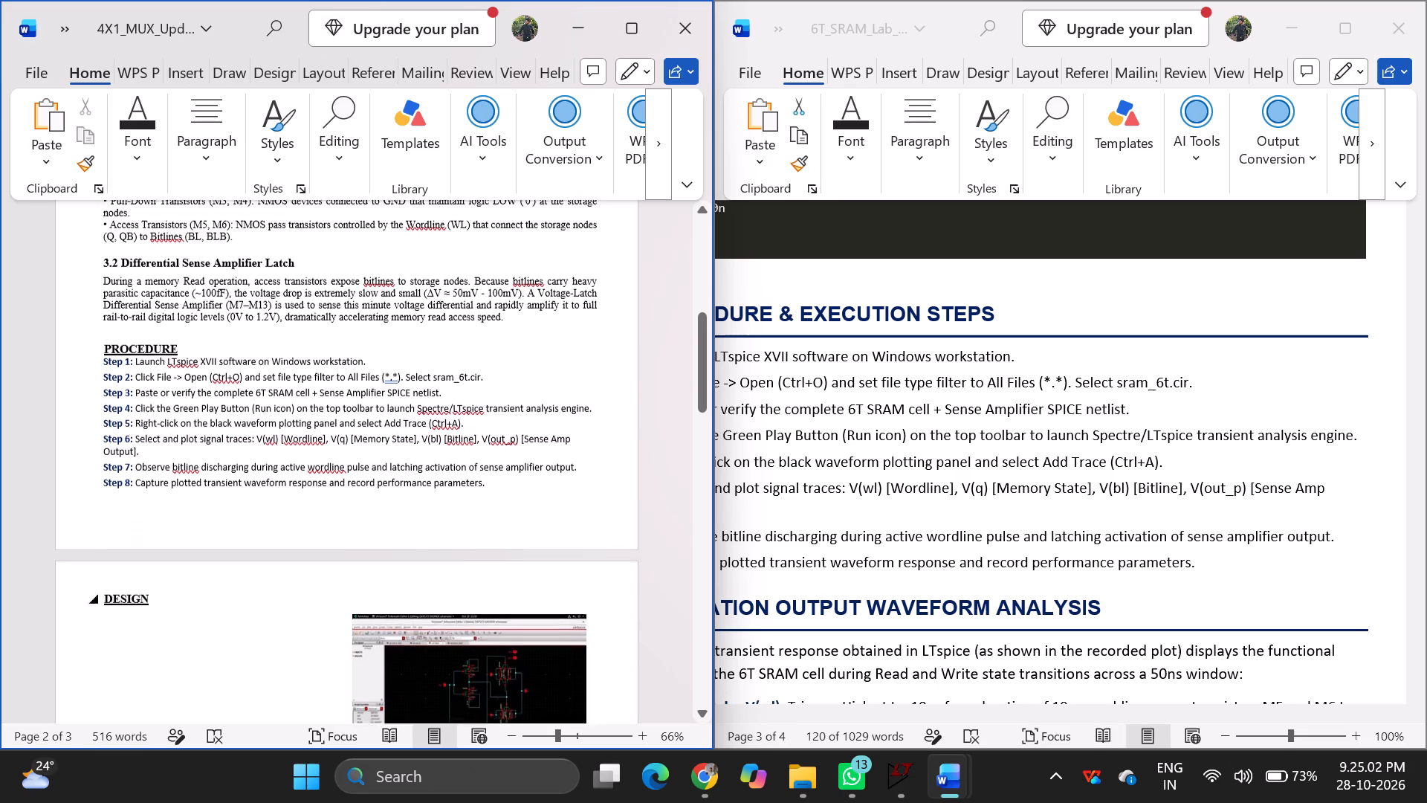
{"action": "scroll", "coordinate": [214, 599], "scroll_direction": "down", "scroll_amount": 1}
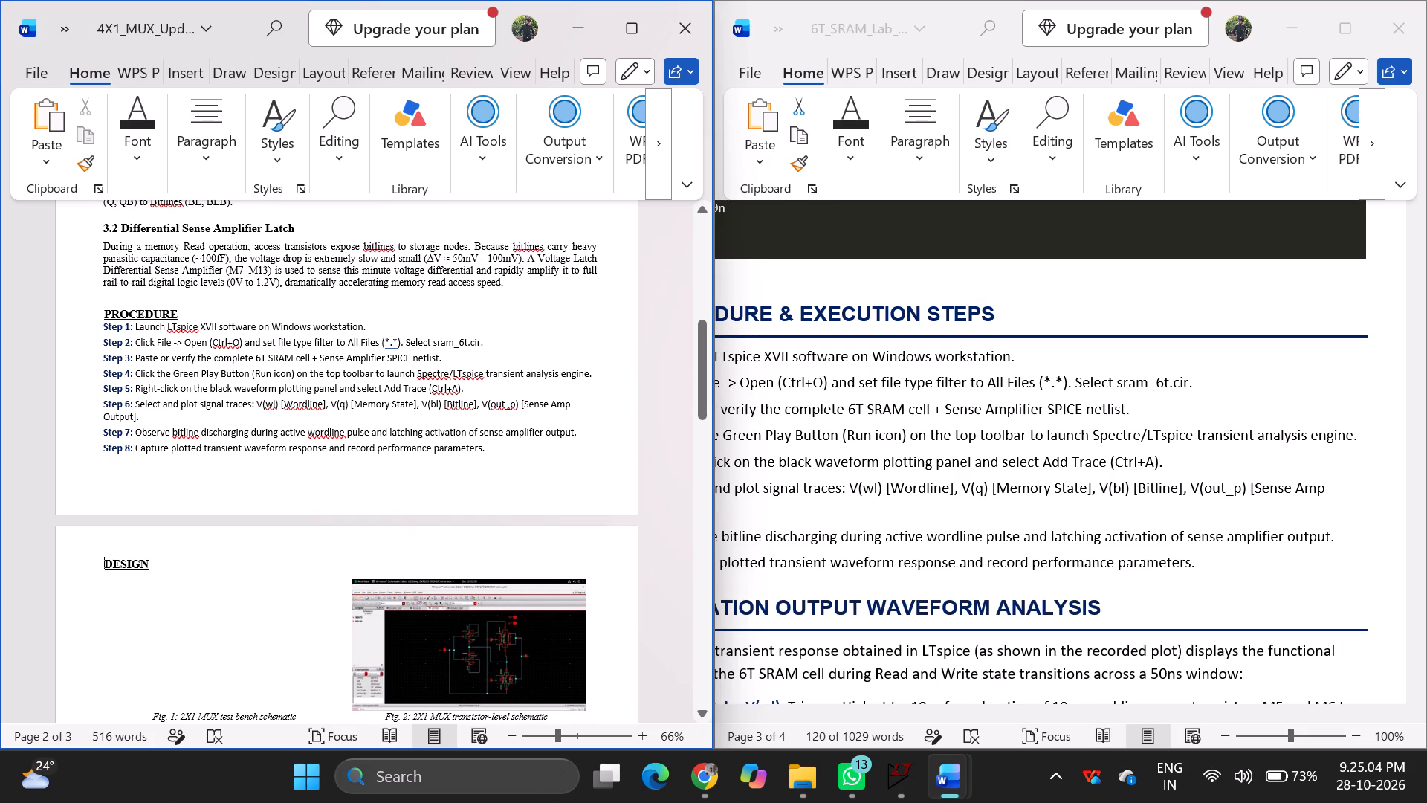
{"action": "left_click_drag", "start_coordinate": [102, 324], "coordinate": [124, 378]}
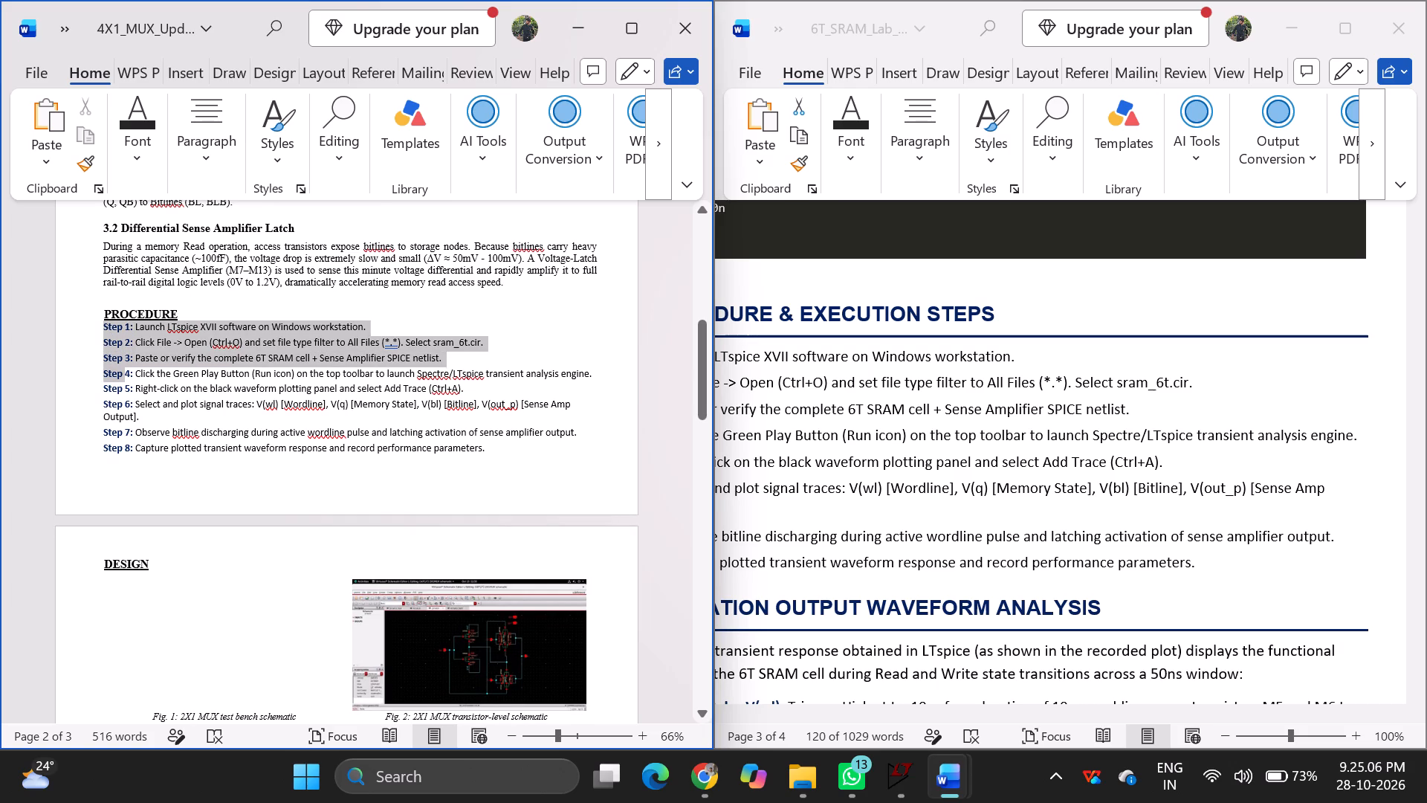
{"action": "left_click_drag", "start_coordinate": [124, 378], "coordinate": [494, 453]}
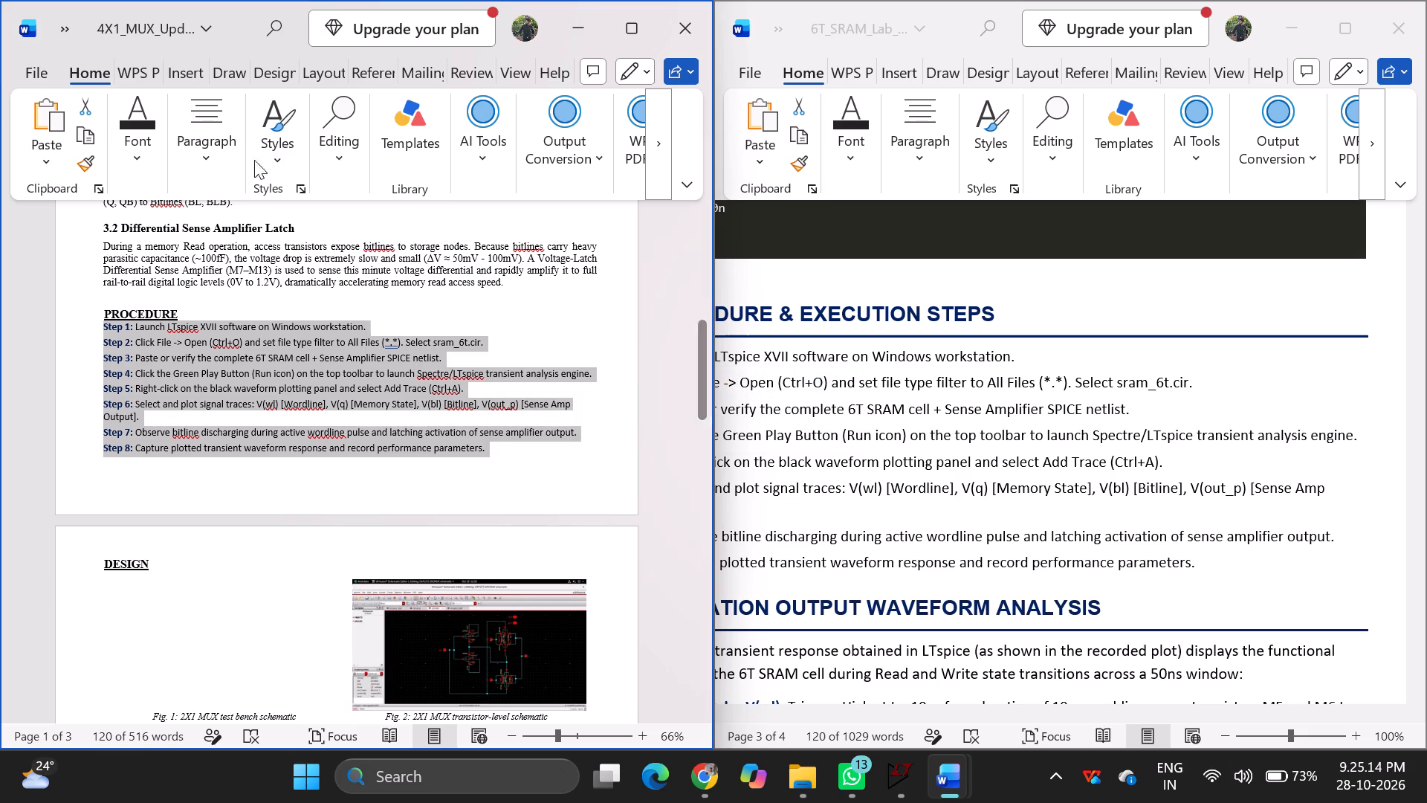
{"action": "left_click", "coordinate": [635, 19]}
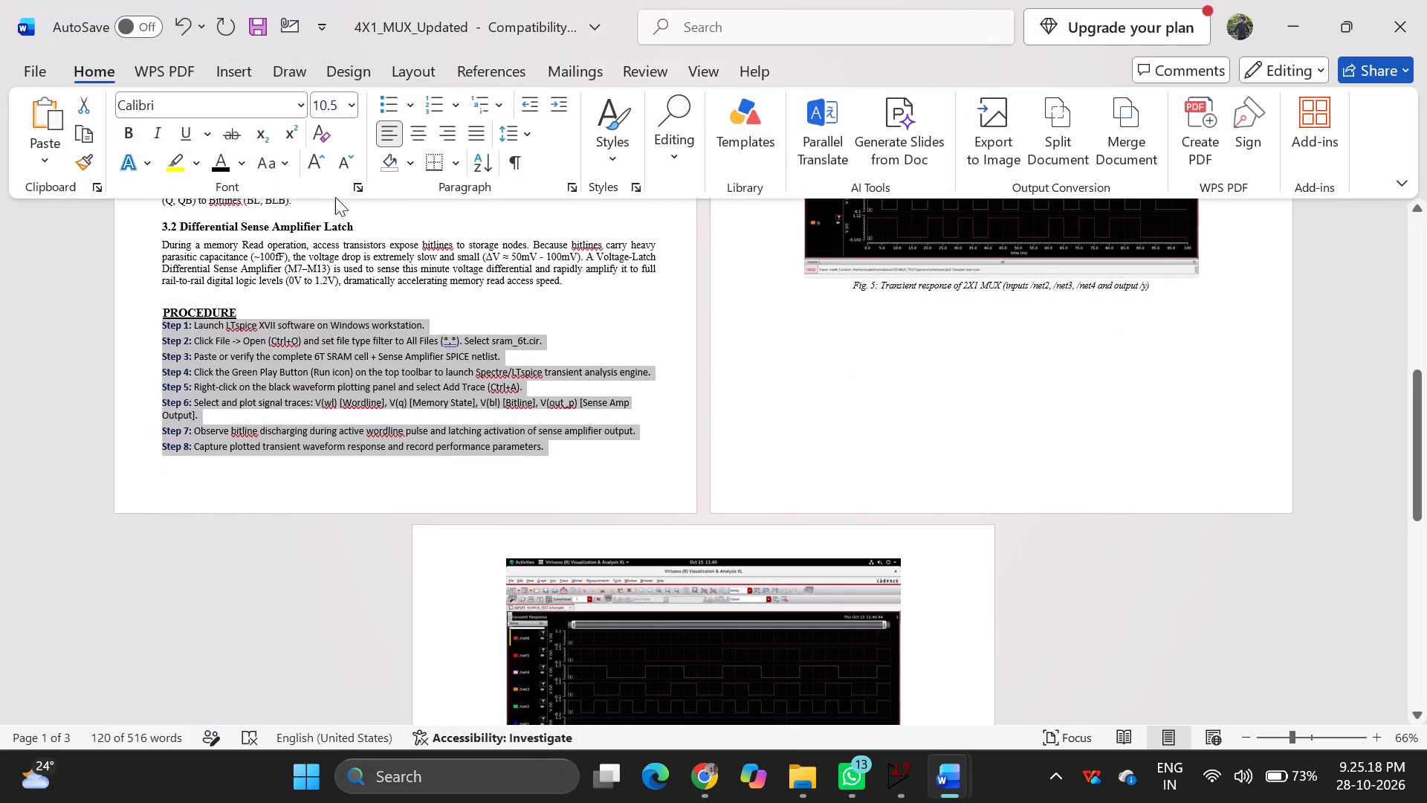
{"action": "left_click", "coordinate": [347, 101]}
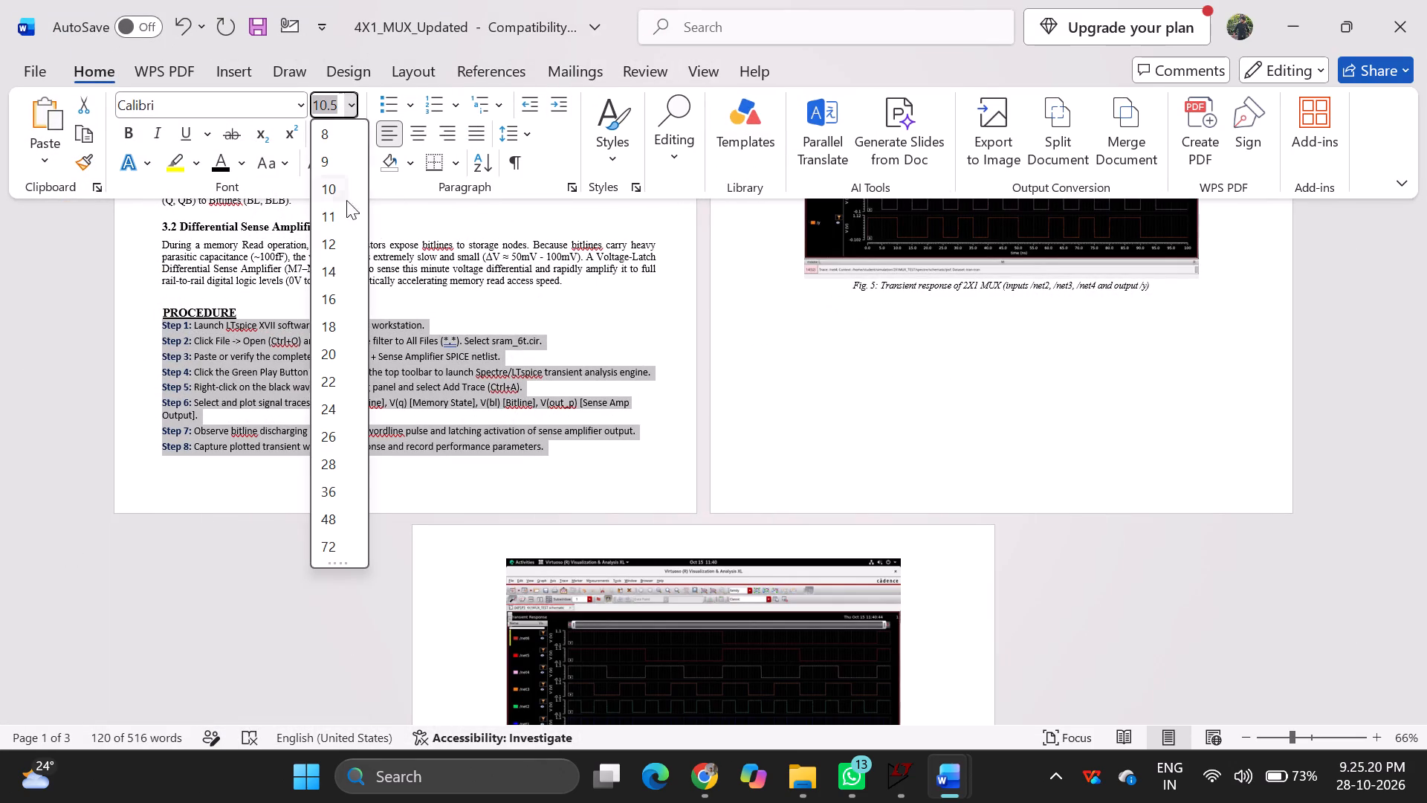
{"action": "left_click", "coordinate": [335, 247]}
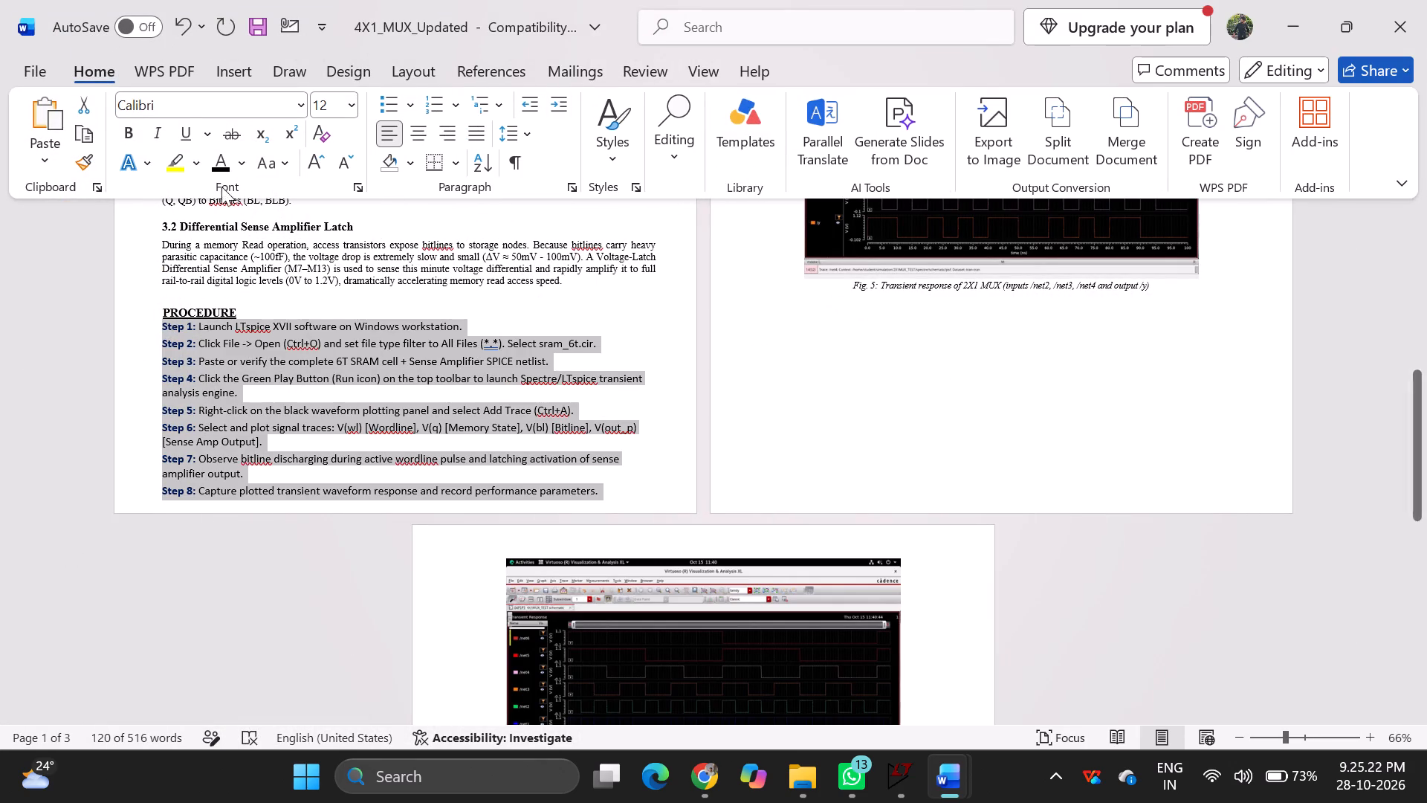
{"action": "left_click", "coordinate": [298, 103]}
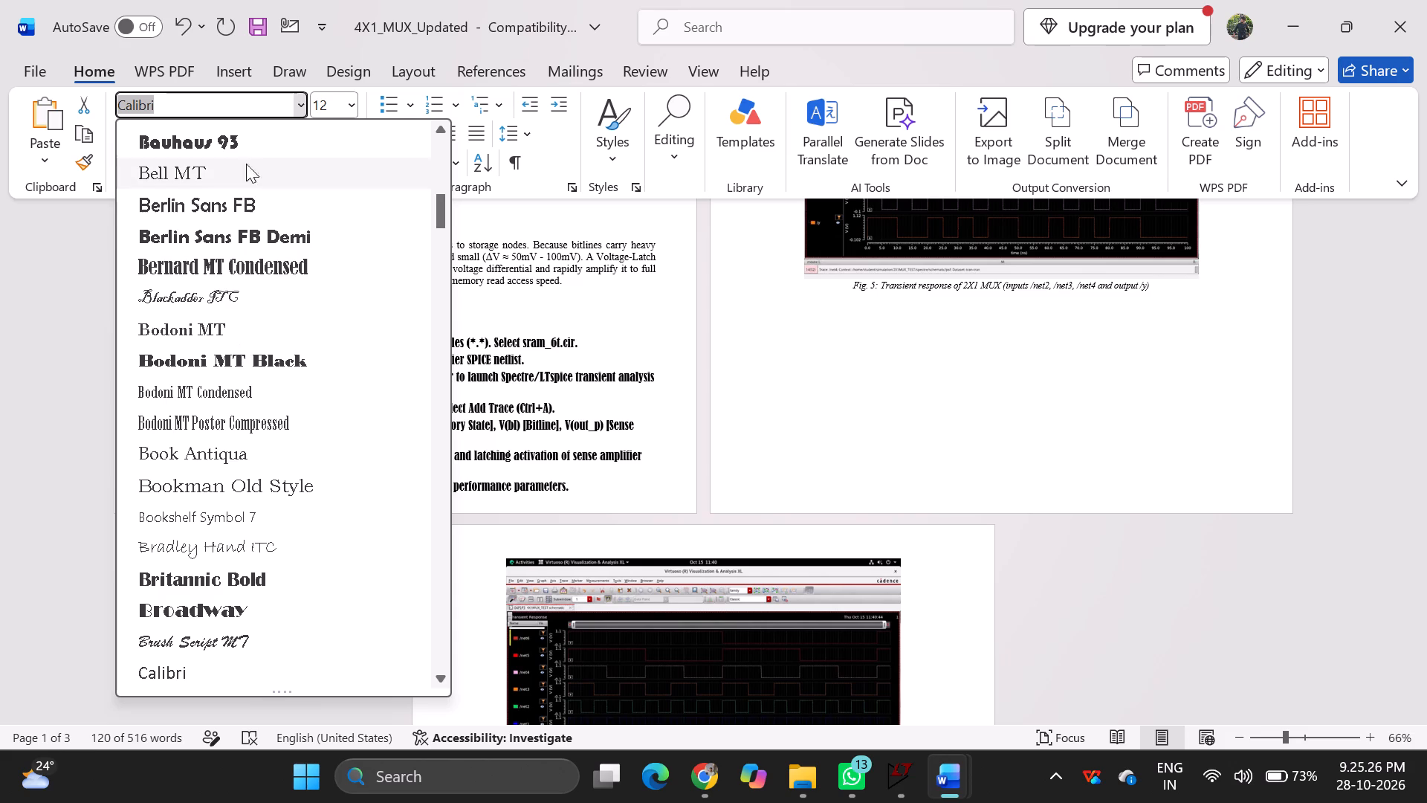
{"action": "type", "text": "ti"}
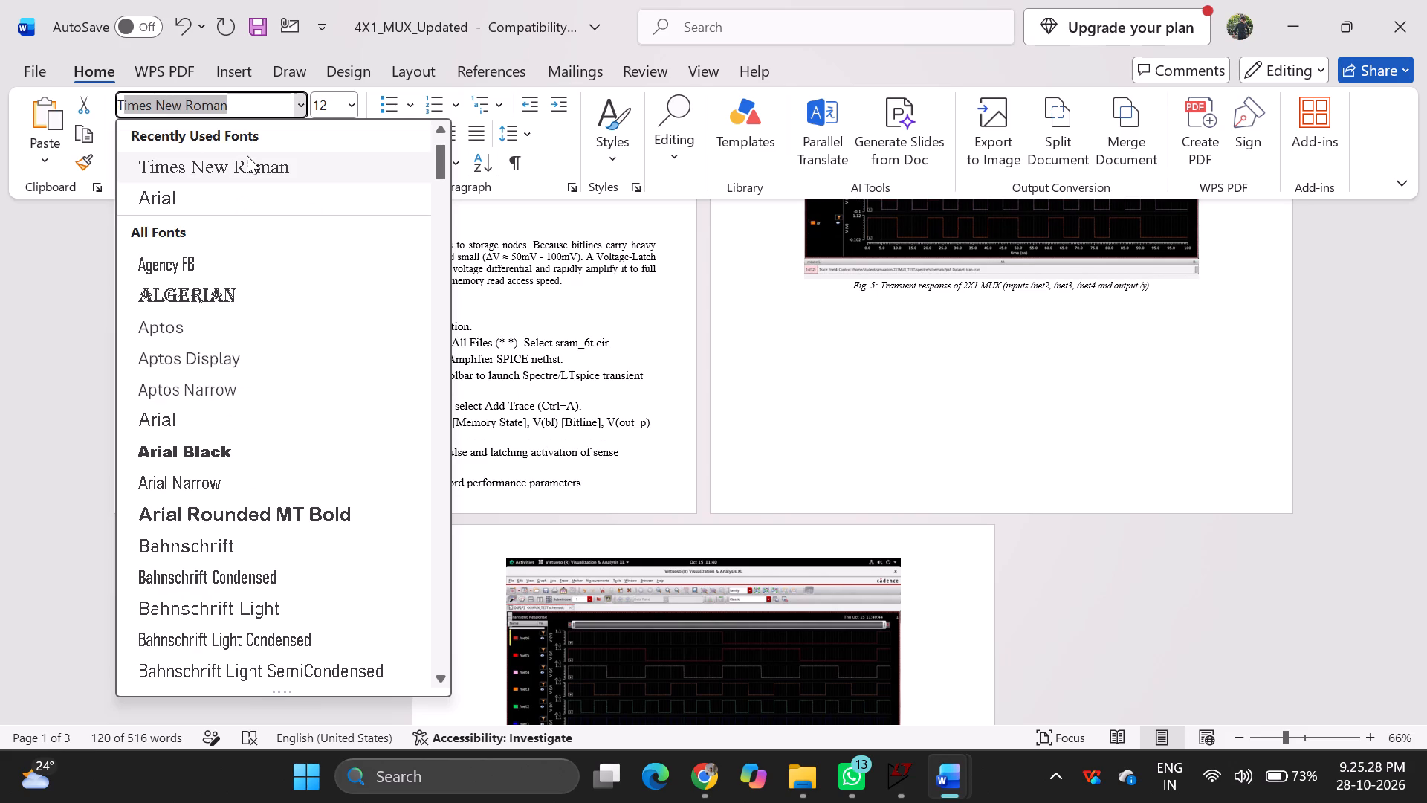
{"action": "left_click", "coordinate": [242, 164]}
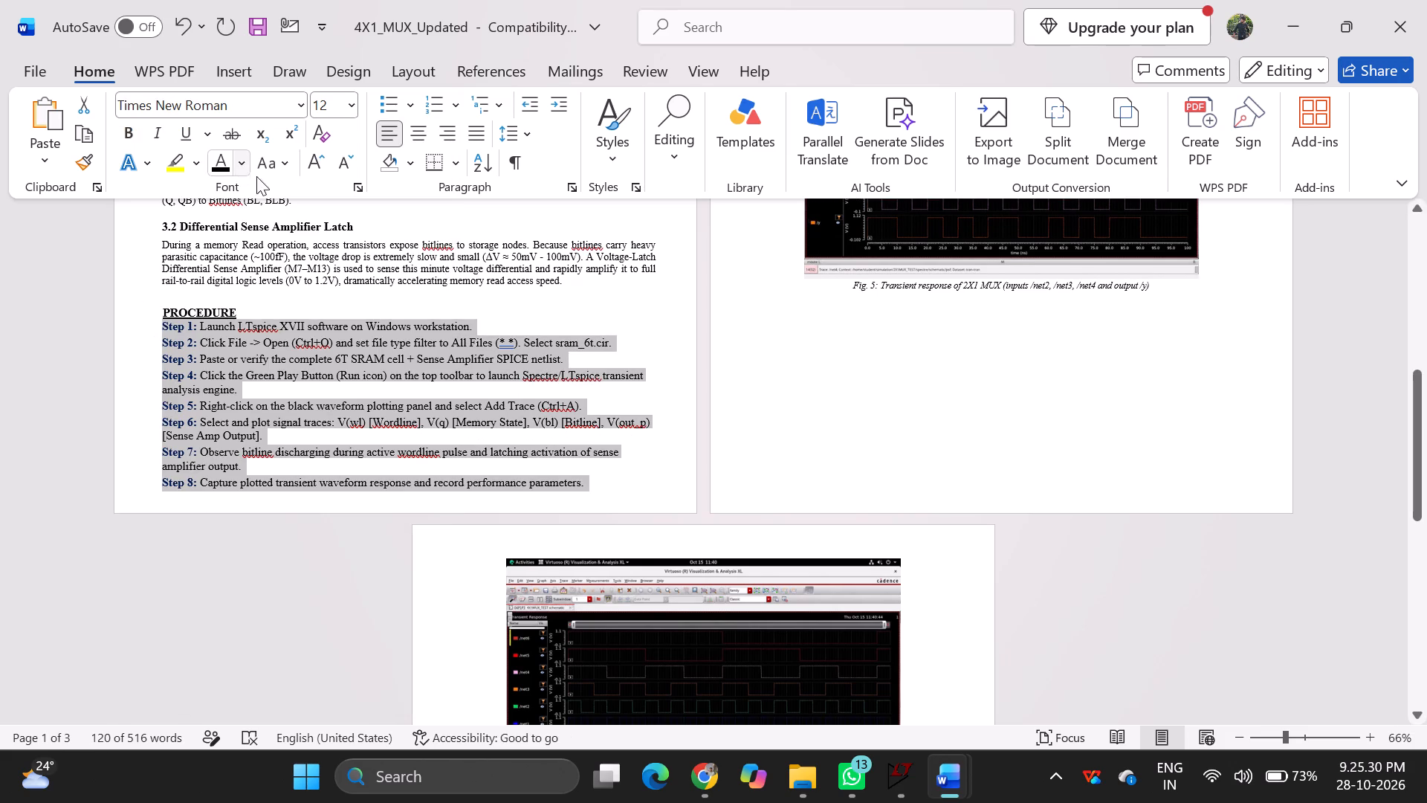
{"action": "left_click", "coordinate": [480, 126]}
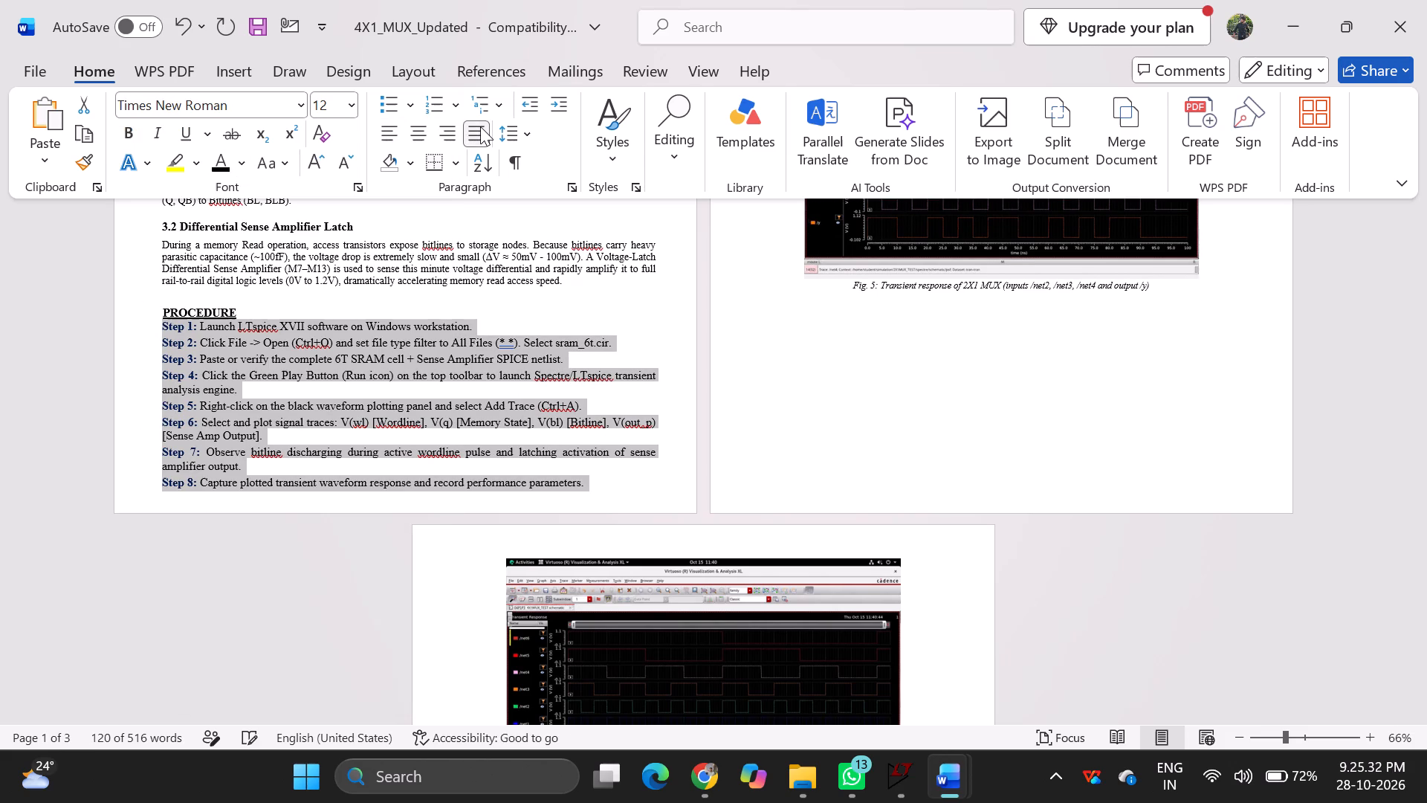
{"action": "left_click", "coordinate": [838, 390]}
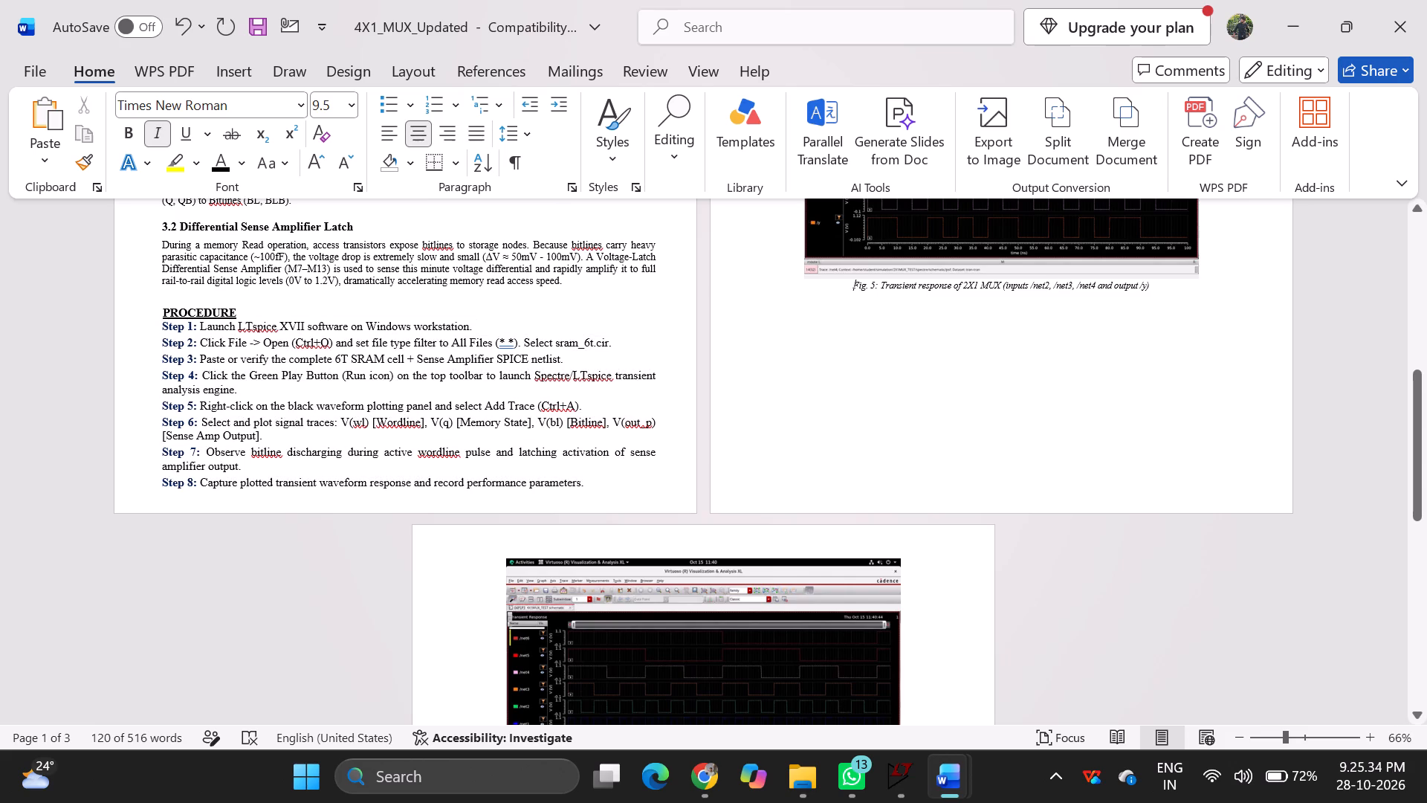
Review the 4X1_MUX_Updated layout, from the student details table through the theory, procedure, DESIGN and OUTPUT sections.
{"action": "scroll", "coordinate": [838, 390], "scroll_direction": "up", "scroll_amount": 3}
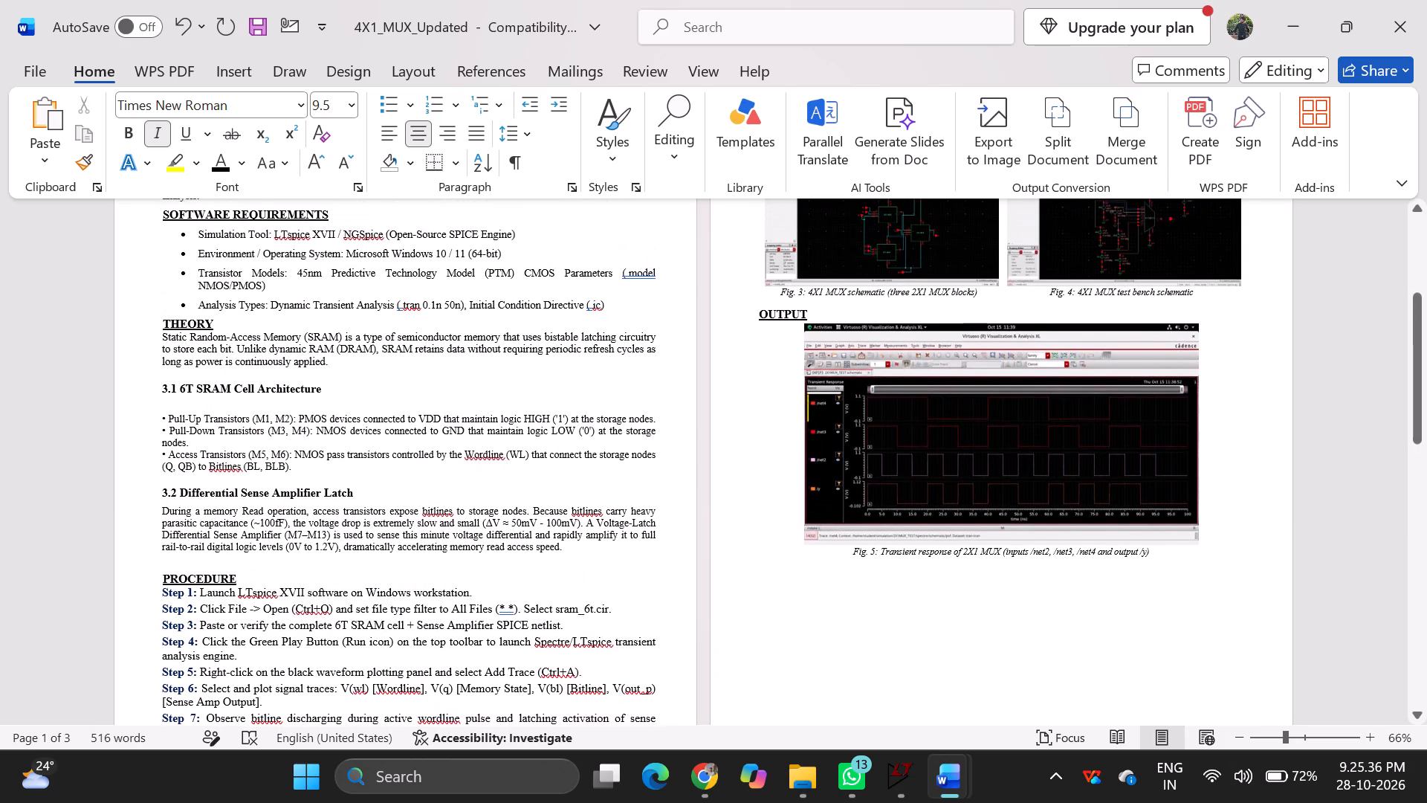
{"action": "scroll", "coordinate": [838, 390], "scroll_direction": "up", "scroll_amount": 2}
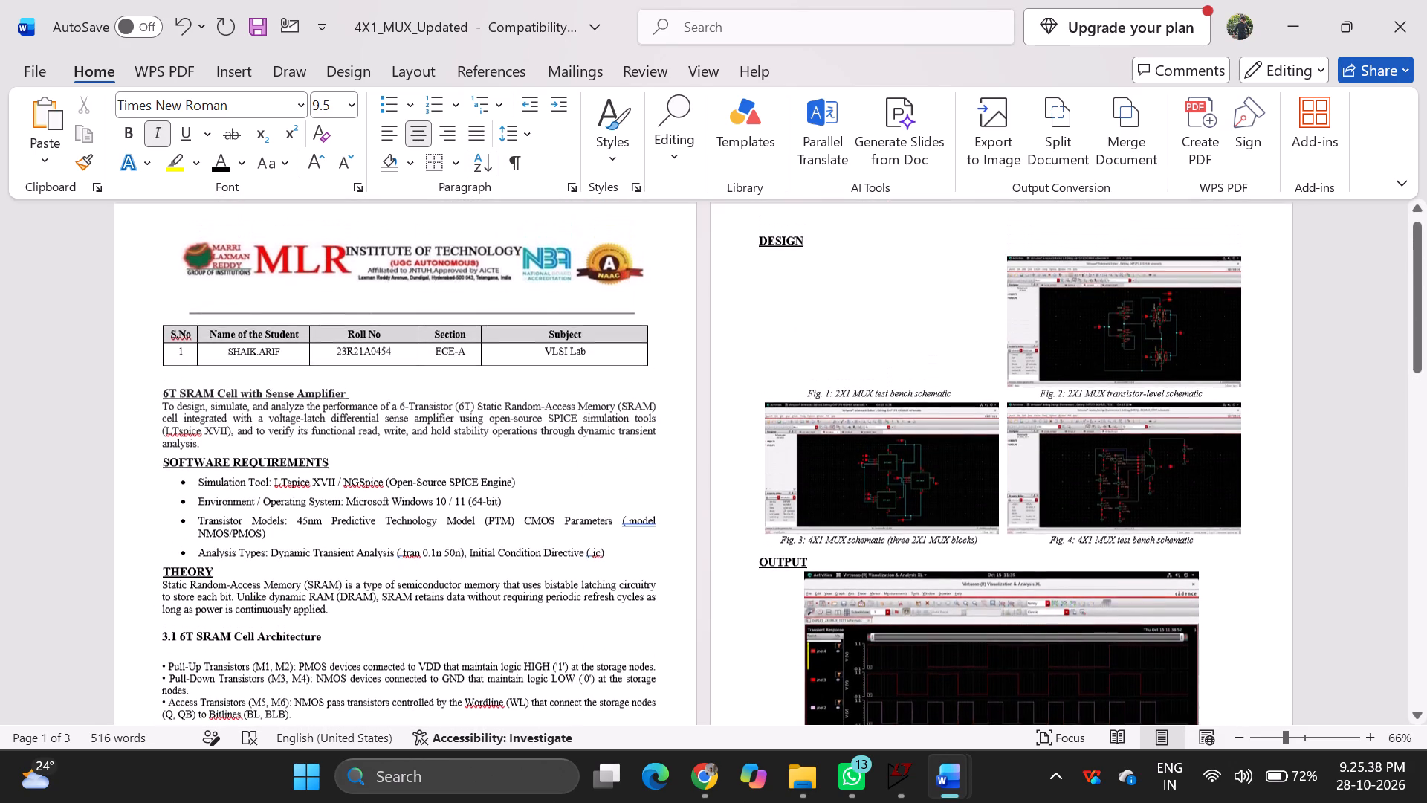
{"action": "scroll", "coordinate": [838, 390], "scroll_direction": "down", "scroll_amount": 1}
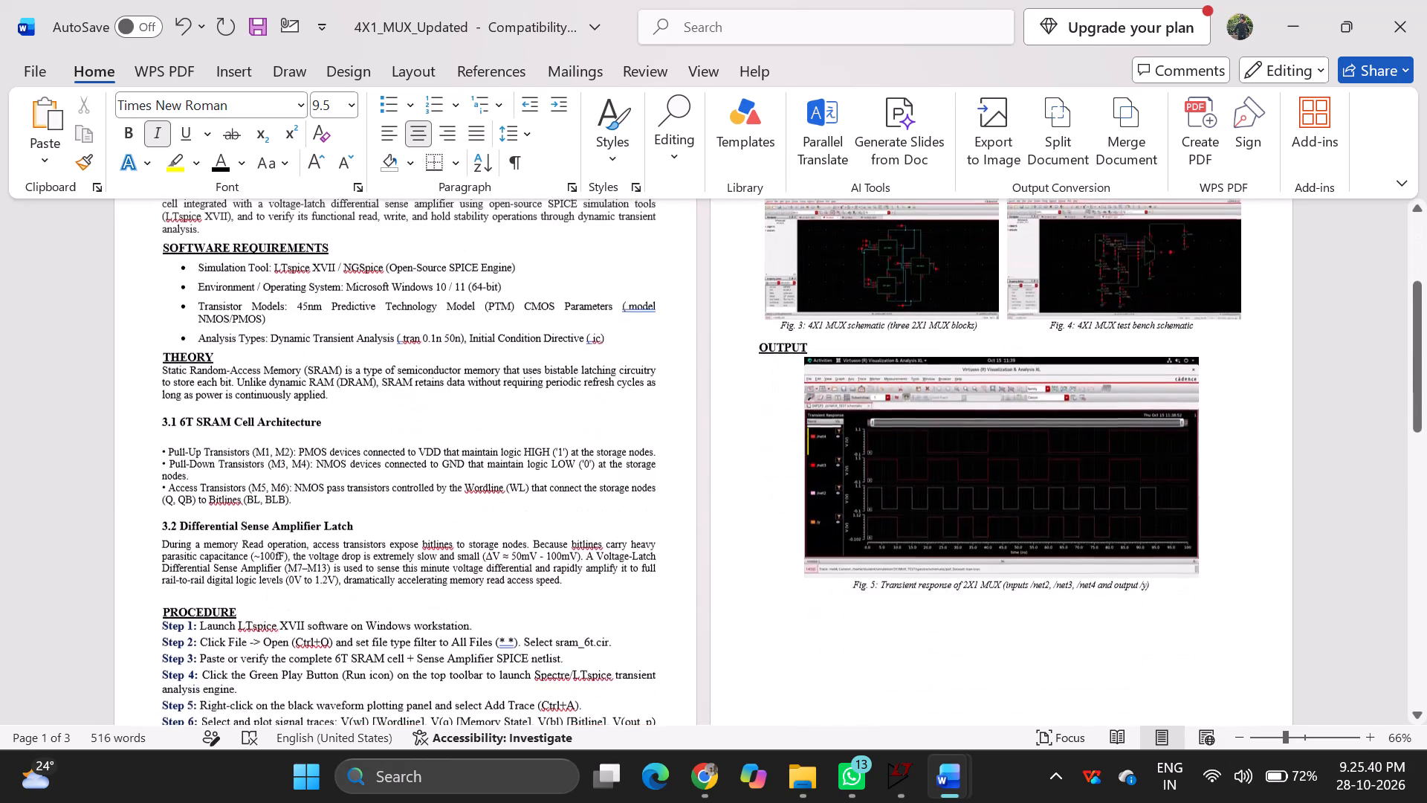
{"action": "scroll", "coordinate": [838, 390], "scroll_direction": "down", "scroll_amount": 3}
{"action": "scroll", "coordinate": [838, 390], "scroll_direction": "up", "scroll_amount": 1}
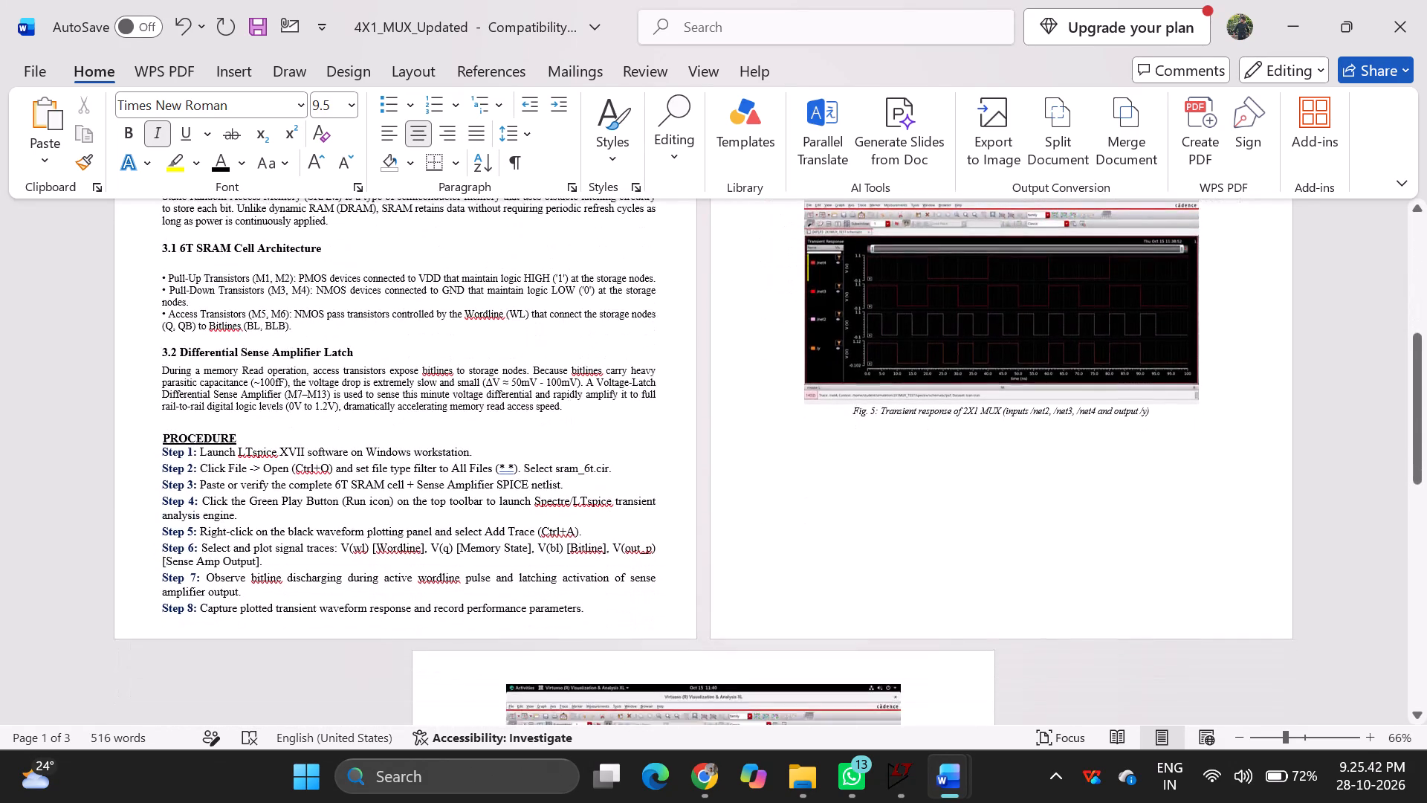
{"action": "scroll", "coordinate": [838, 390], "scroll_direction": "up", "scroll_amount": 1}
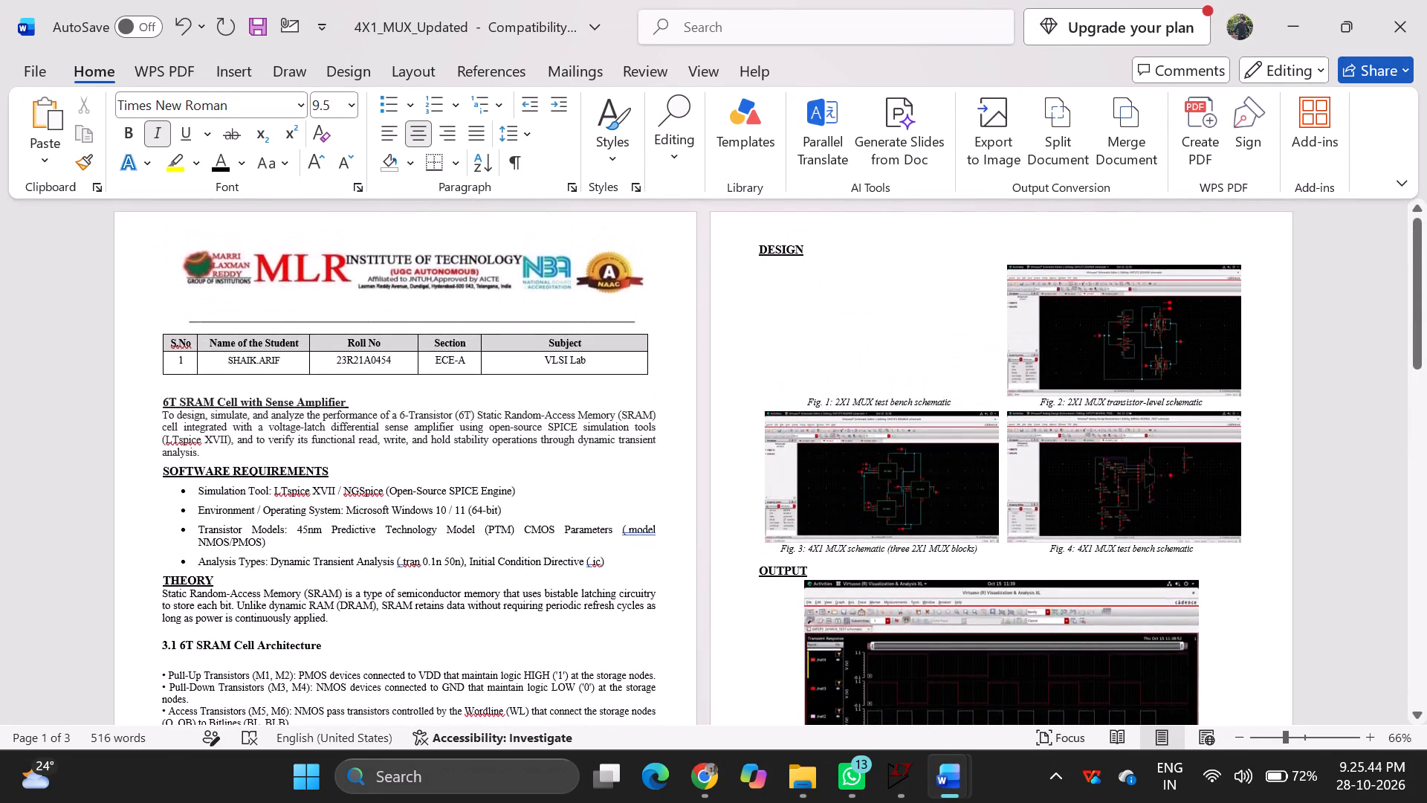
Compare the two newest Gemini-generated SRAM schematic images in the Downloads folder and open the one beginning Gemini_Generated_Image_9yby1m9.
{"action": "left_click", "coordinate": [801, 787]}
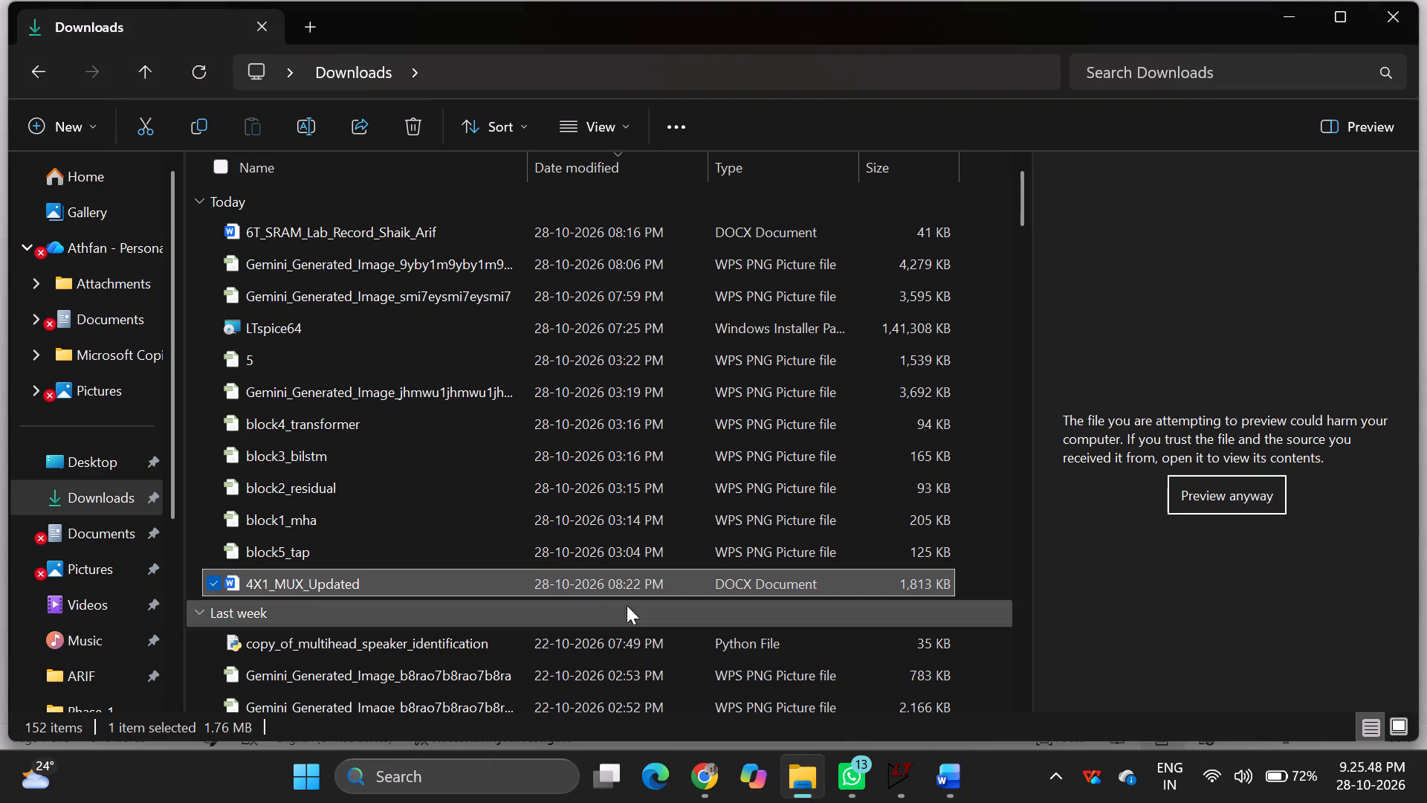
{"action": "scroll", "coordinate": [482, 367], "scroll_direction": "up", "scroll_amount": 1}
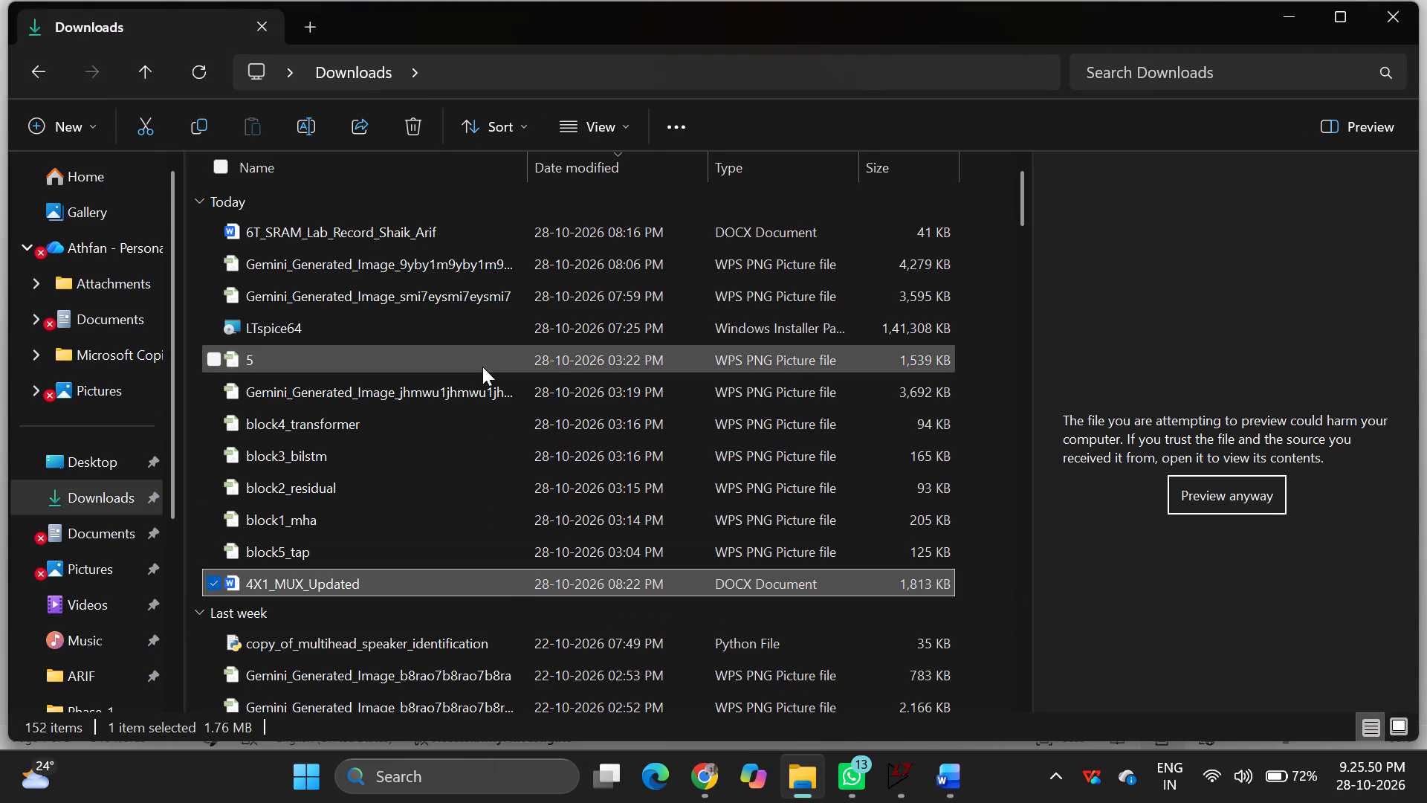
{"action": "scroll", "coordinate": [482, 367], "scroll_direction": "up", "scroll_amount": 1}
{"action": "left_click", "coordinate": [442, 257]}
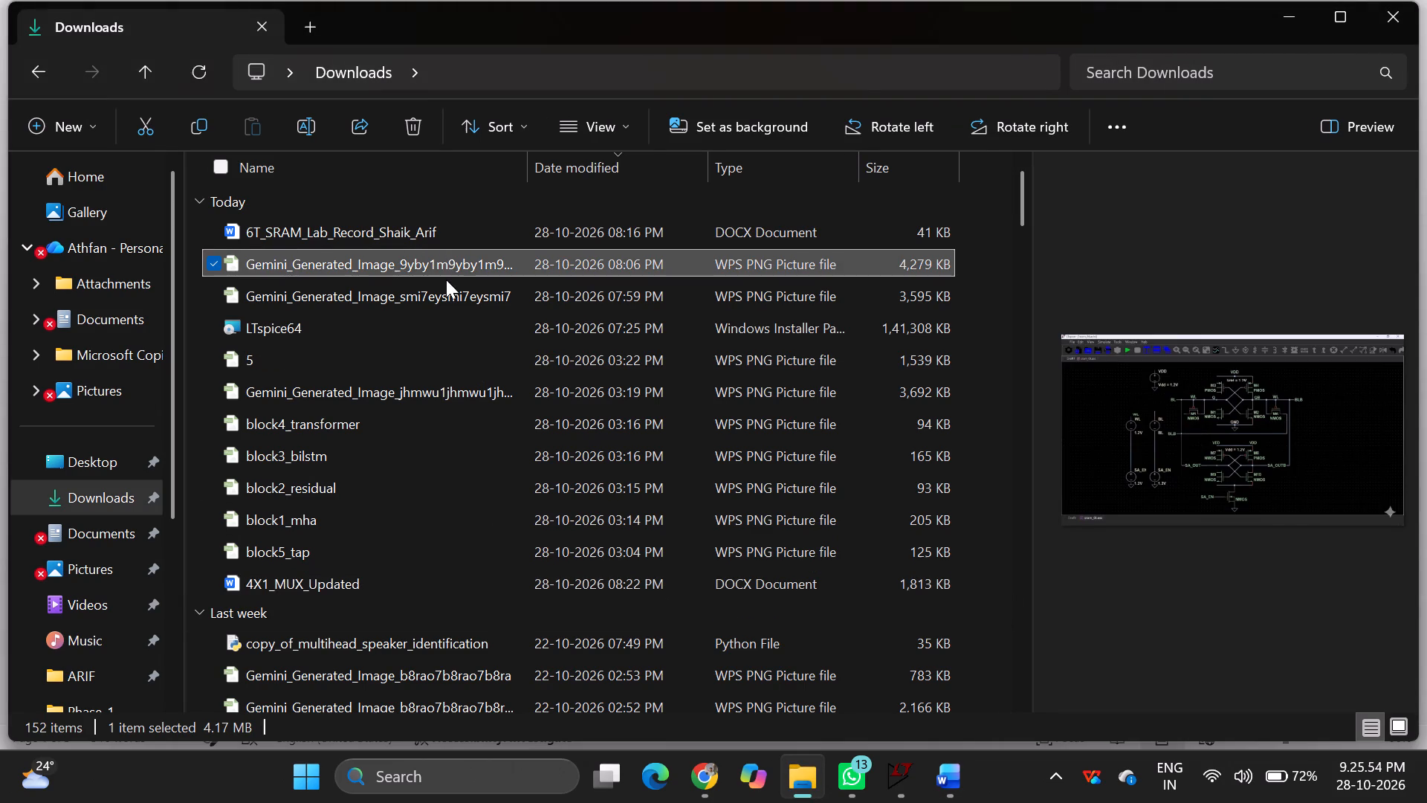
{"action": "left_click", "coordinate": [446, 287]}
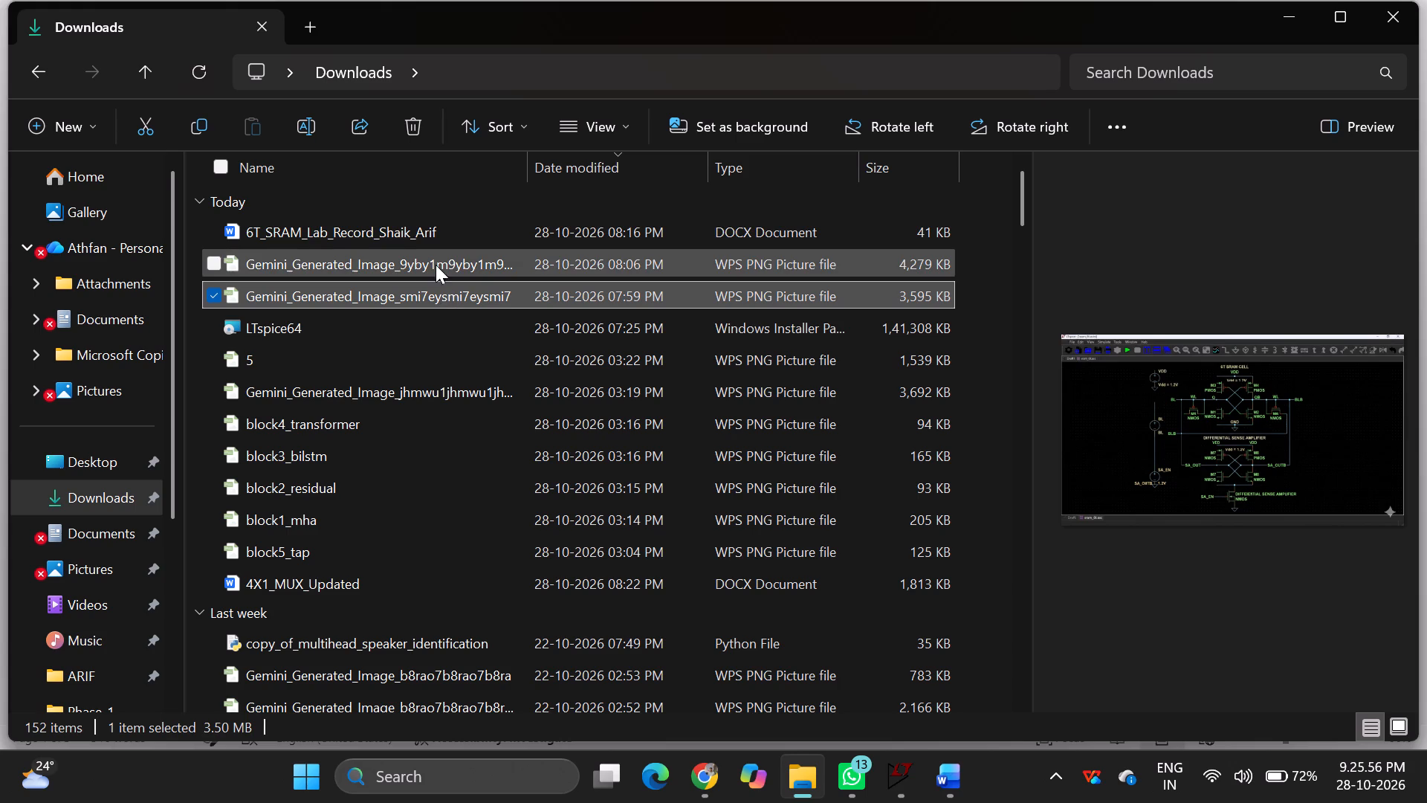
{"action": "left_click", "coordinate": [436, 262]}
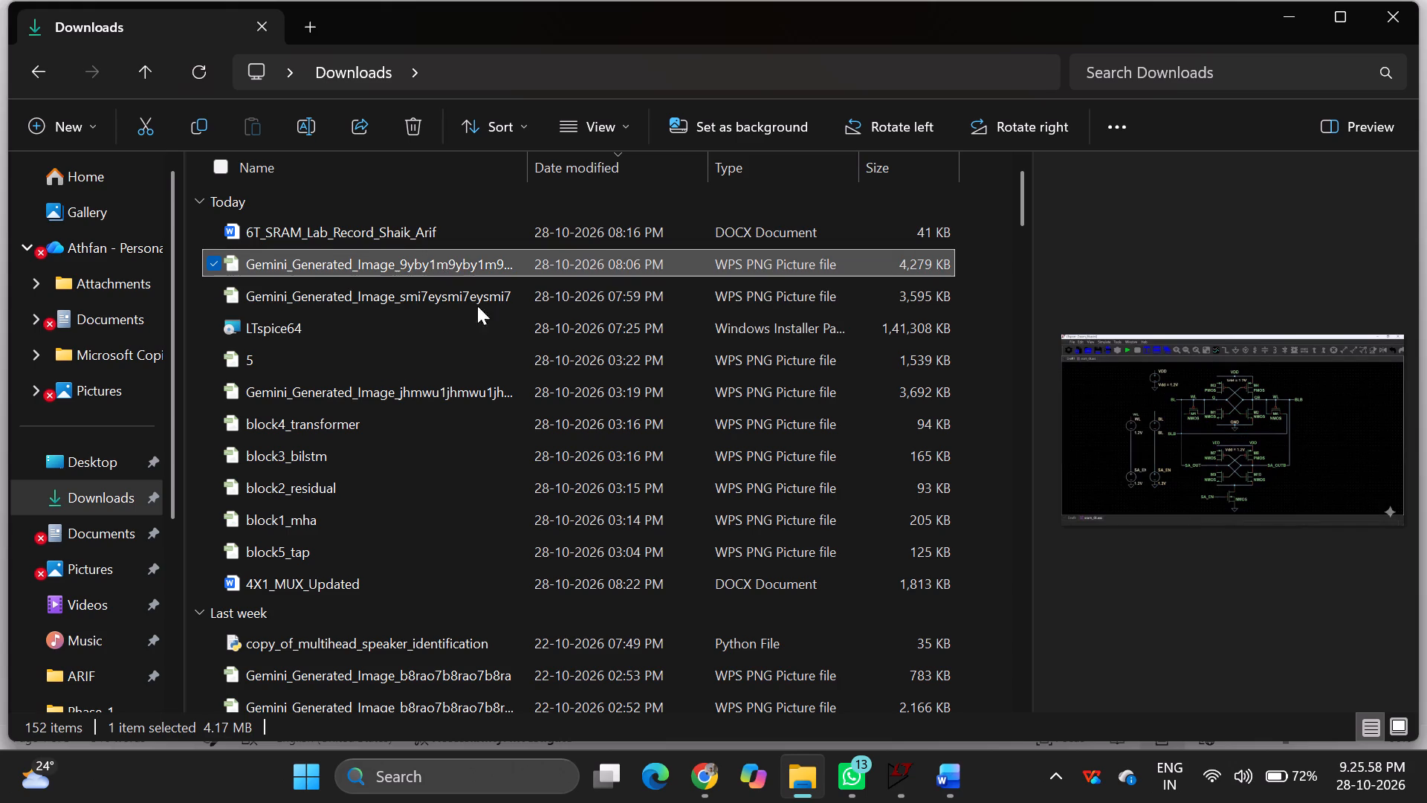
{"action": "double_click", "coordinate": [502, 265]}
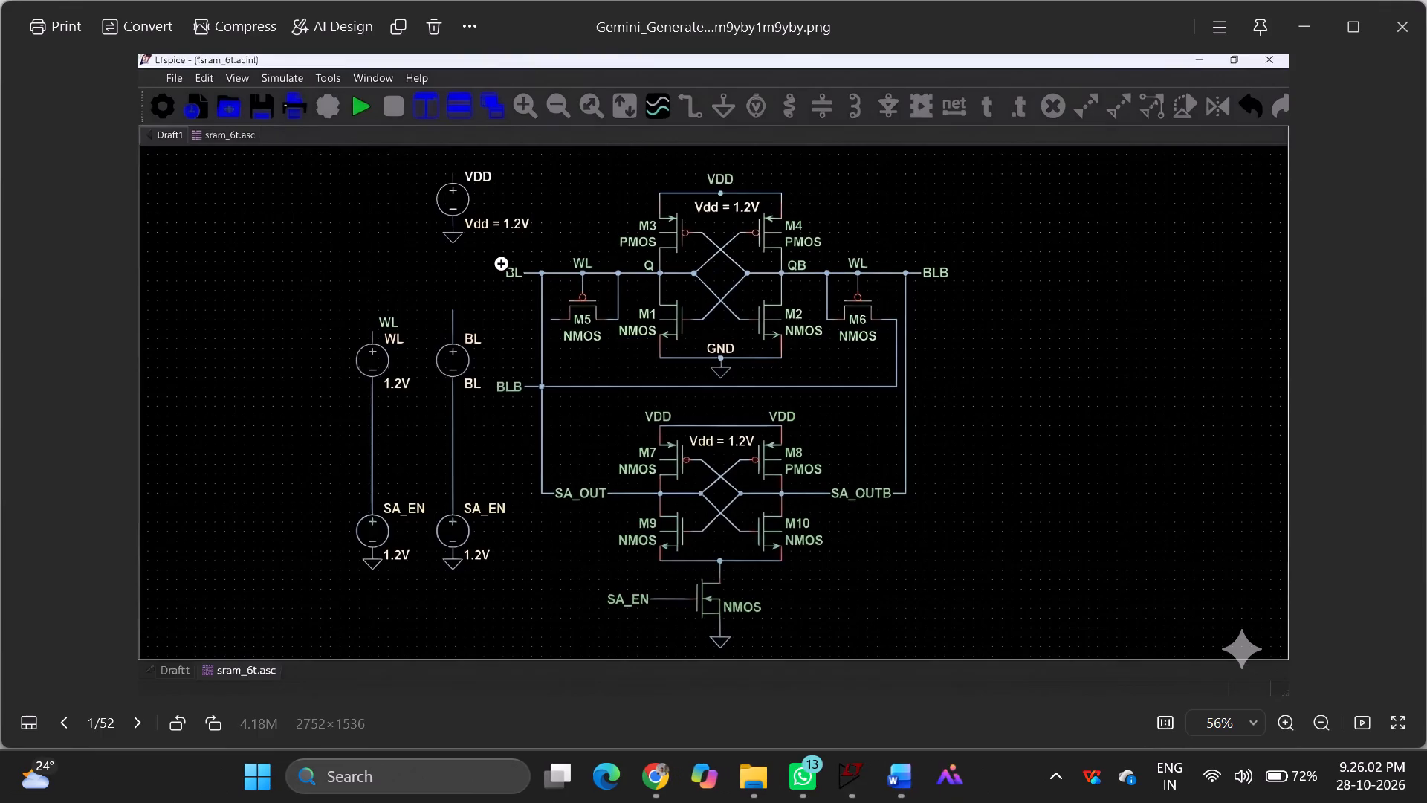
Bring the schematic image into the image editor and scribble over its sparkle watermark with the red markup Brush.
{"action": "left_click", "coordinate": [60, 29]}
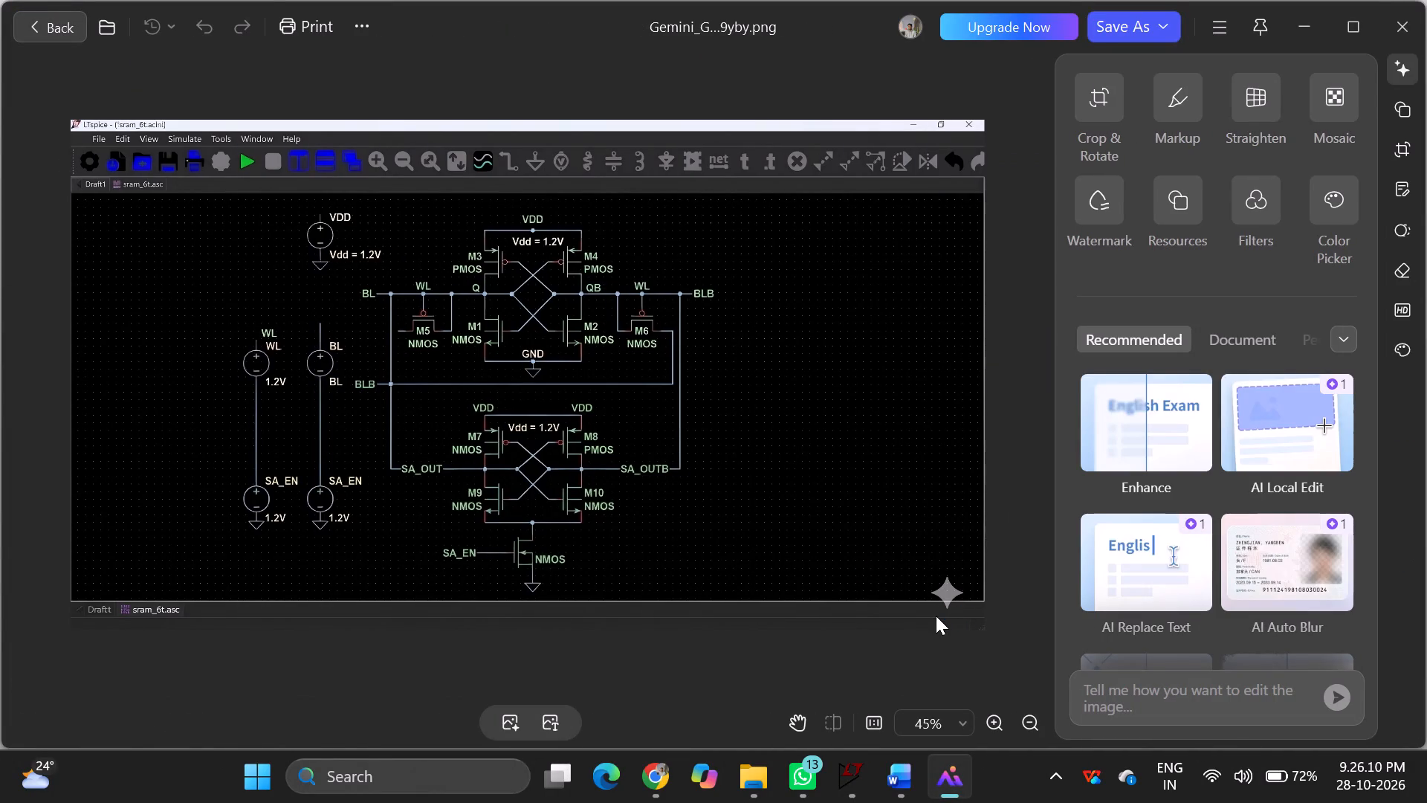
{"action": "left_click", "coordinate": [1171, 100]}
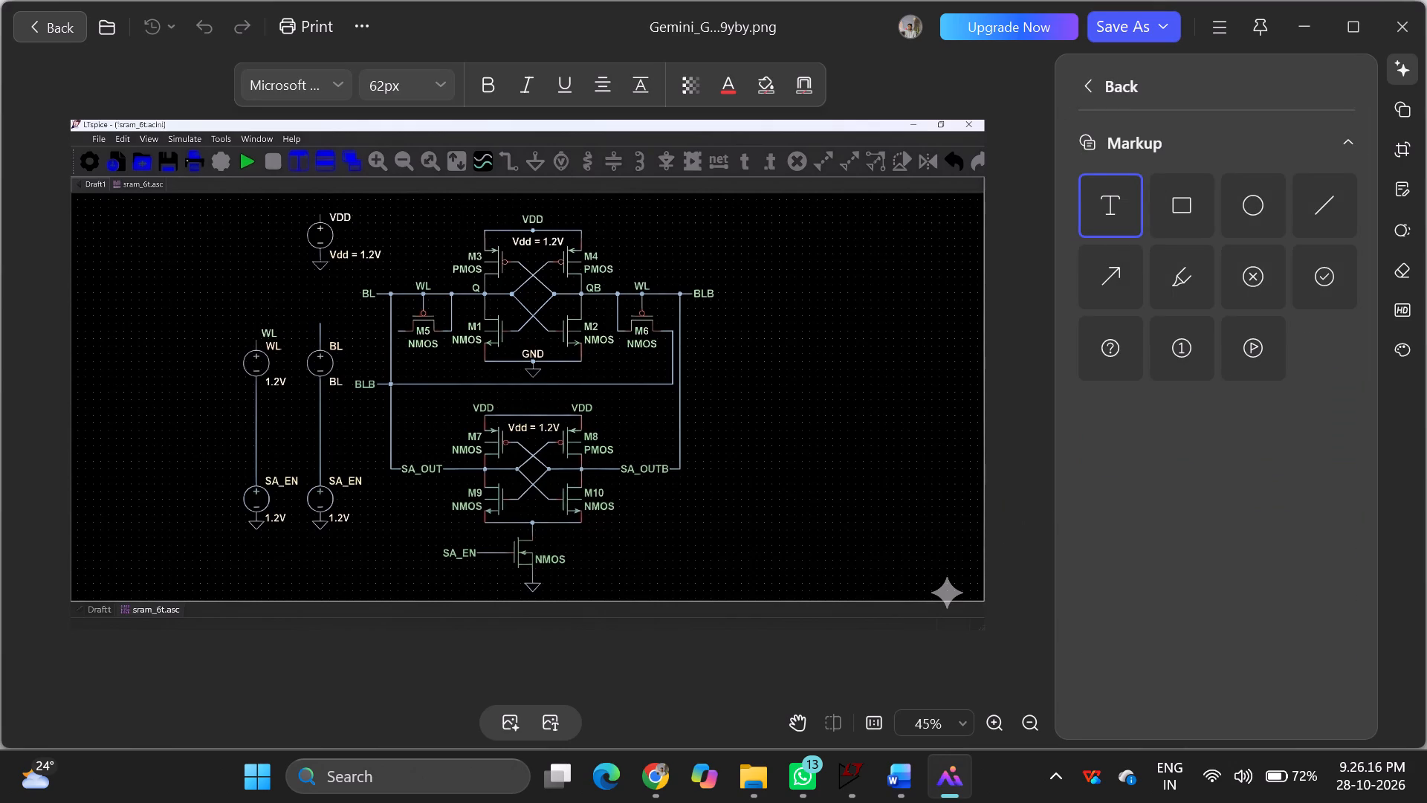
{"action": "left_click", "coordinate": [1182, 268]}
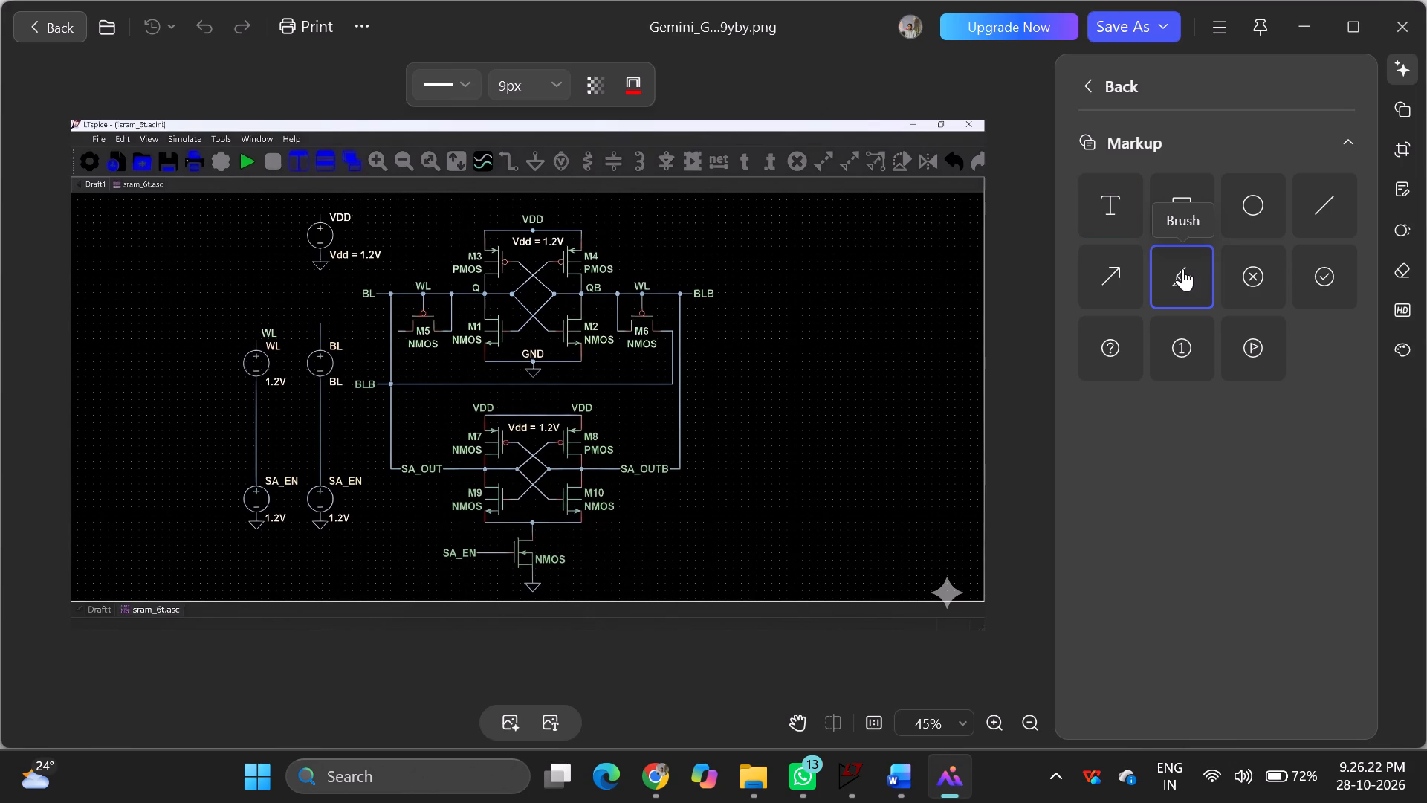
{"action": "left_click", "coordinate": [1190, 289]}
{"action": "left_click_drag", "start_coordinate": [950, 603], "coordinate": [959, 599]}
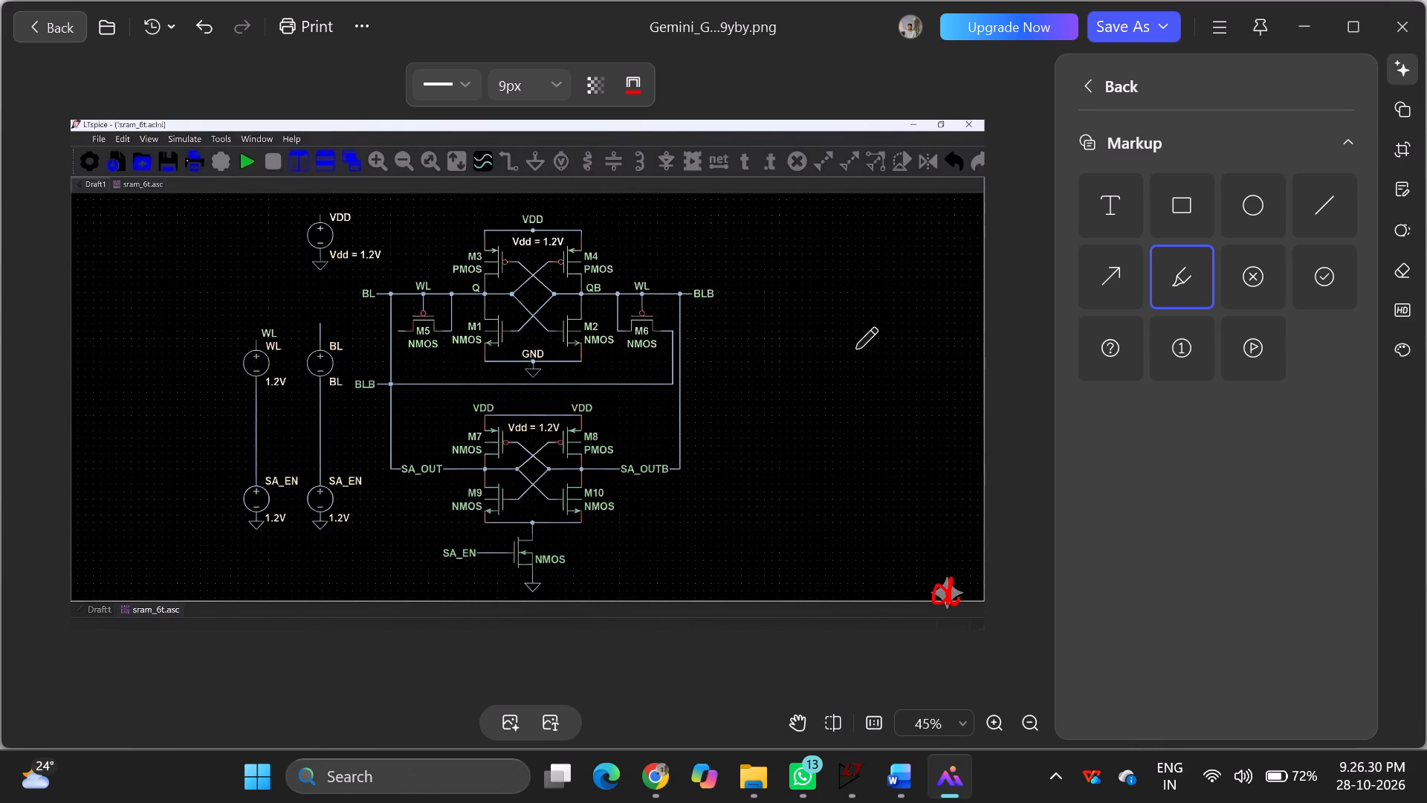
Pick black as the brush colour and try to paint over the sparkle watermark, shifting the red scribble below it.
{"action": "left_click", "coordinate": [634, 86]}
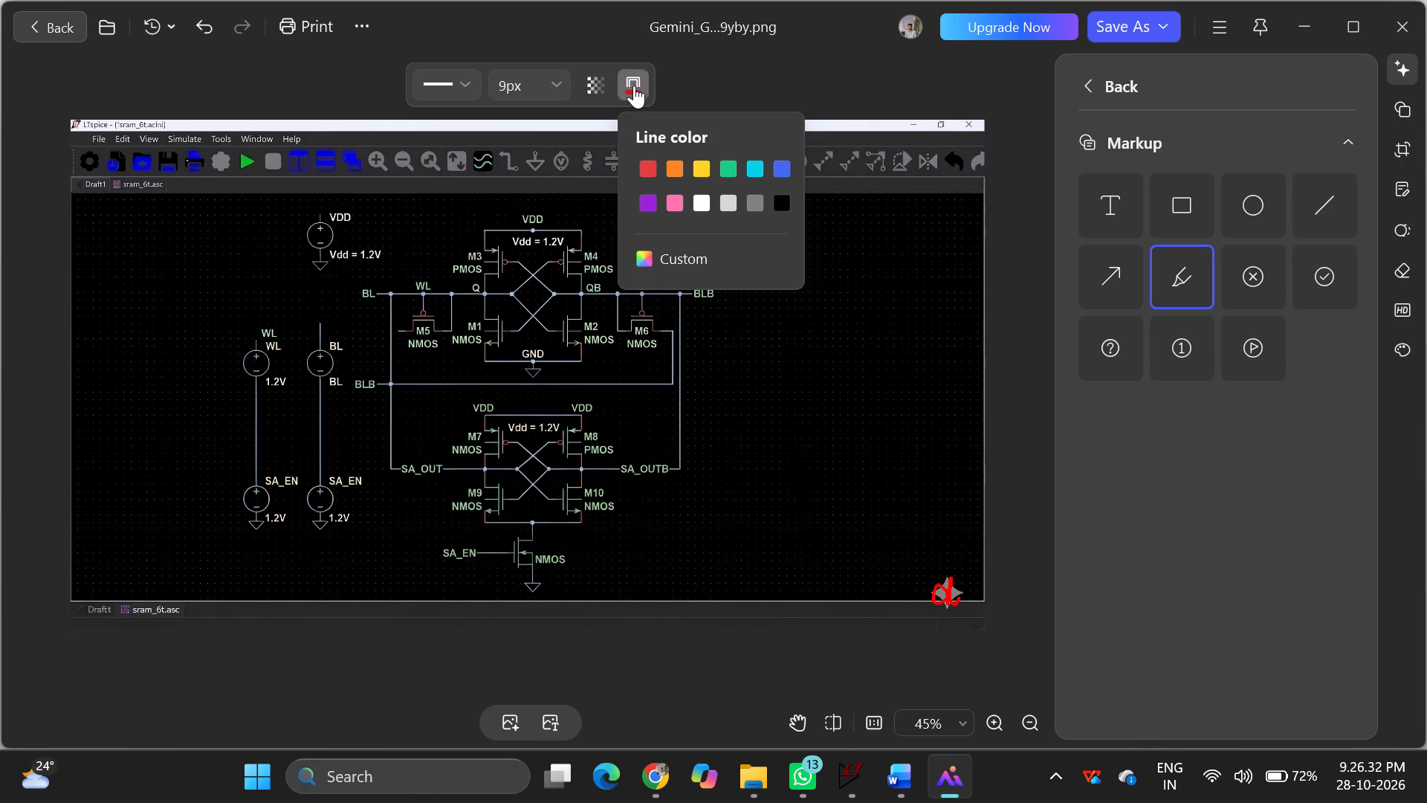
{"action": "left_click", "coordinate": [784, 202]}
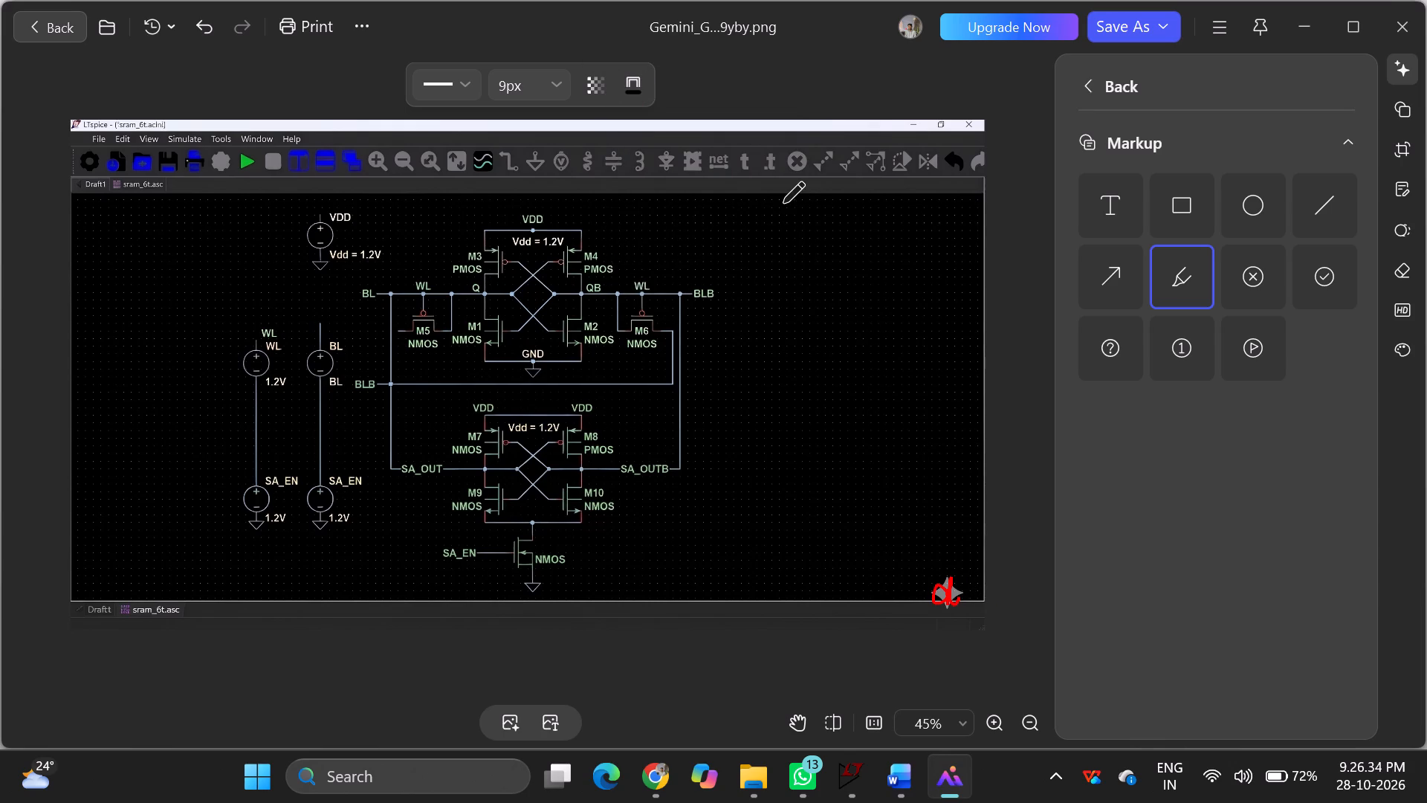
{"action": "left_click_drag", "start_coordinate": [949, 581], "coordinate": [949, 589]}
{"action": "left_click_drag", "start_coordinate": [949, 589], "coordinate": [951, 629]}
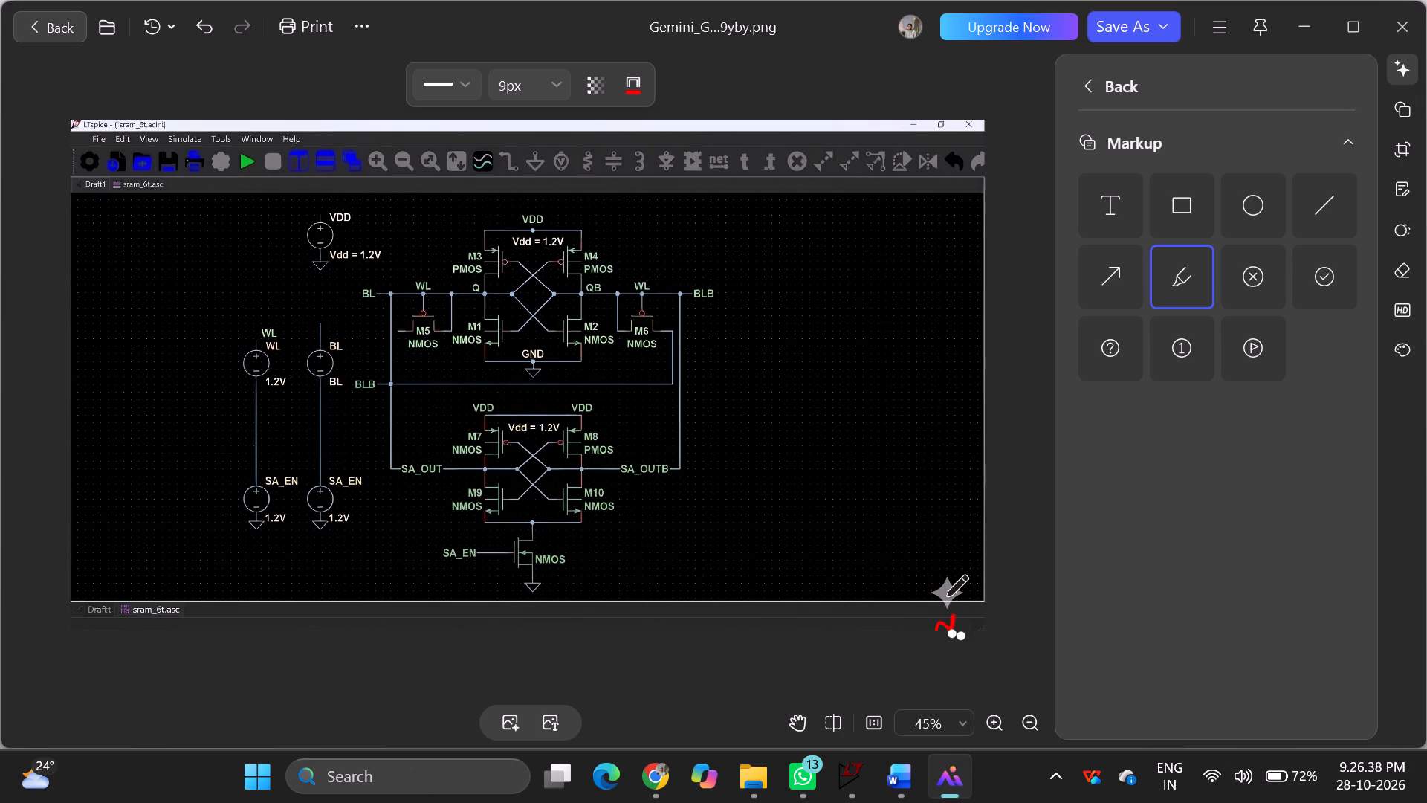
{"action": "left_click", "coordinate": [947, 594]}
{"action": "left_click", "coordinate": [952, 593]}
{"action": "left_click_drag", "start_coordinate": [952, 593], "coordinate": [945, 593]}
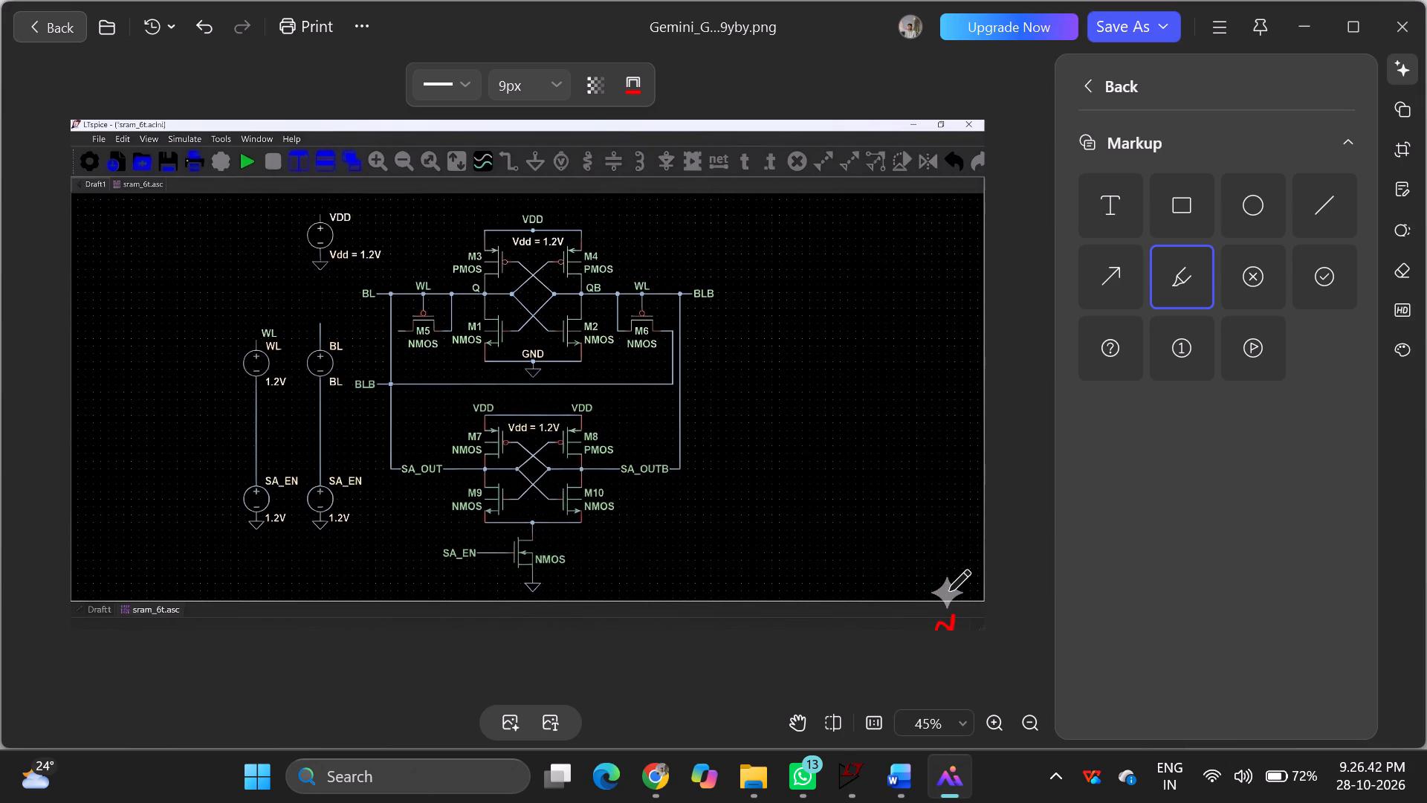
{"action": "triple_click", "coordinate": [950, 590]}
{"action": "triple_click", "coordinate": [950, 590]}
{"action": "double_click", "coordinate": [950, 590]}
{"action": "left_click", "coordinate": [1093, 84]}
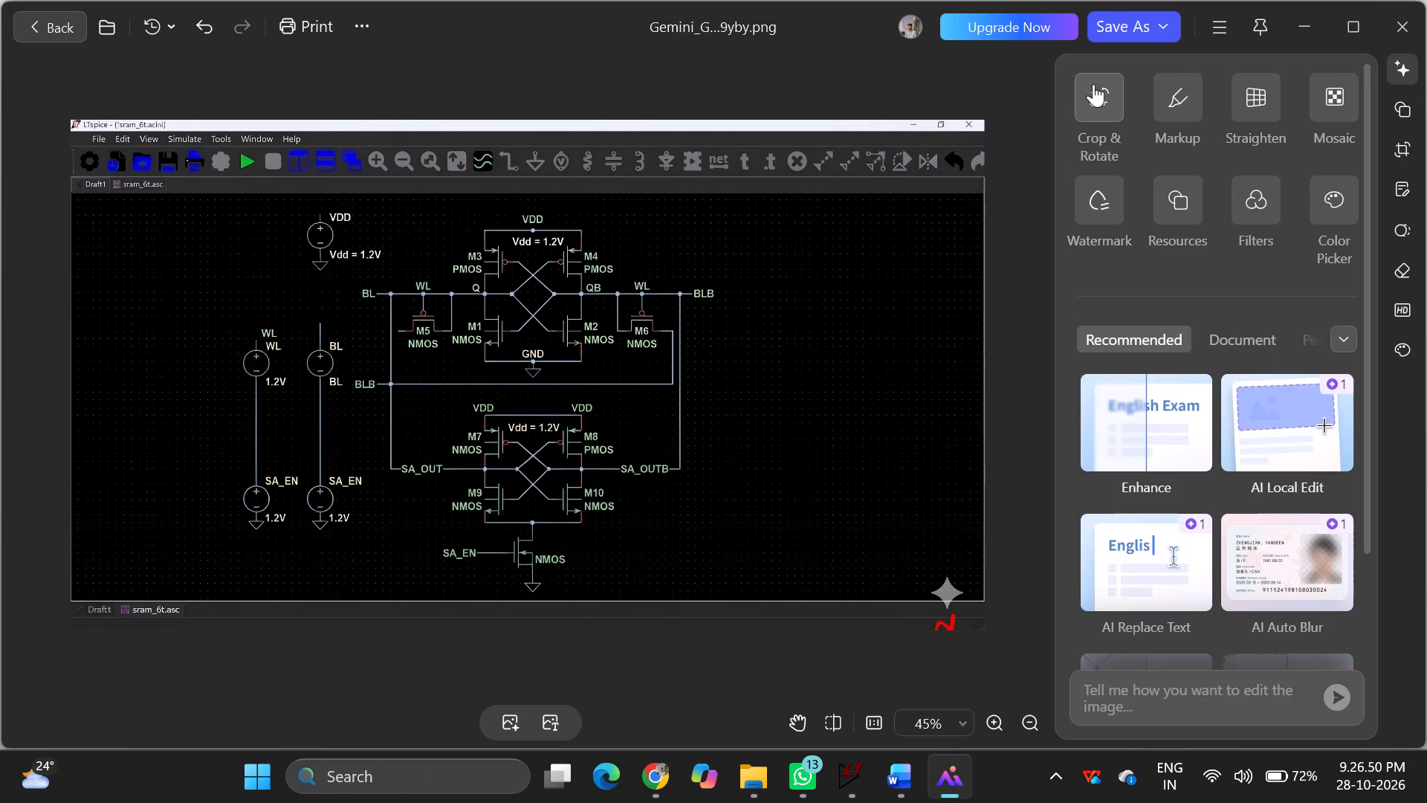
Start a free crop of the schematic image.
{"action": "left_click", "coordinate": [1093, 84]}
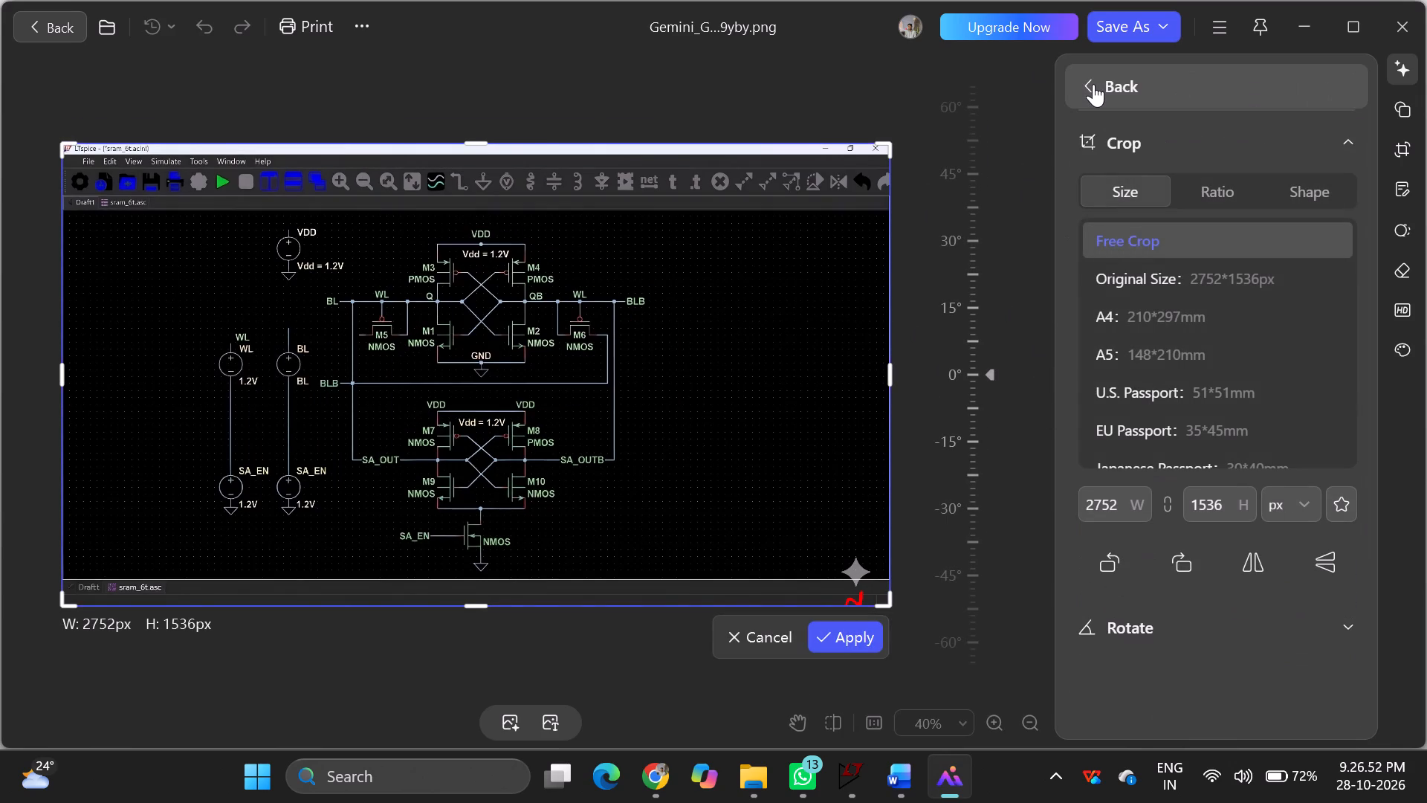
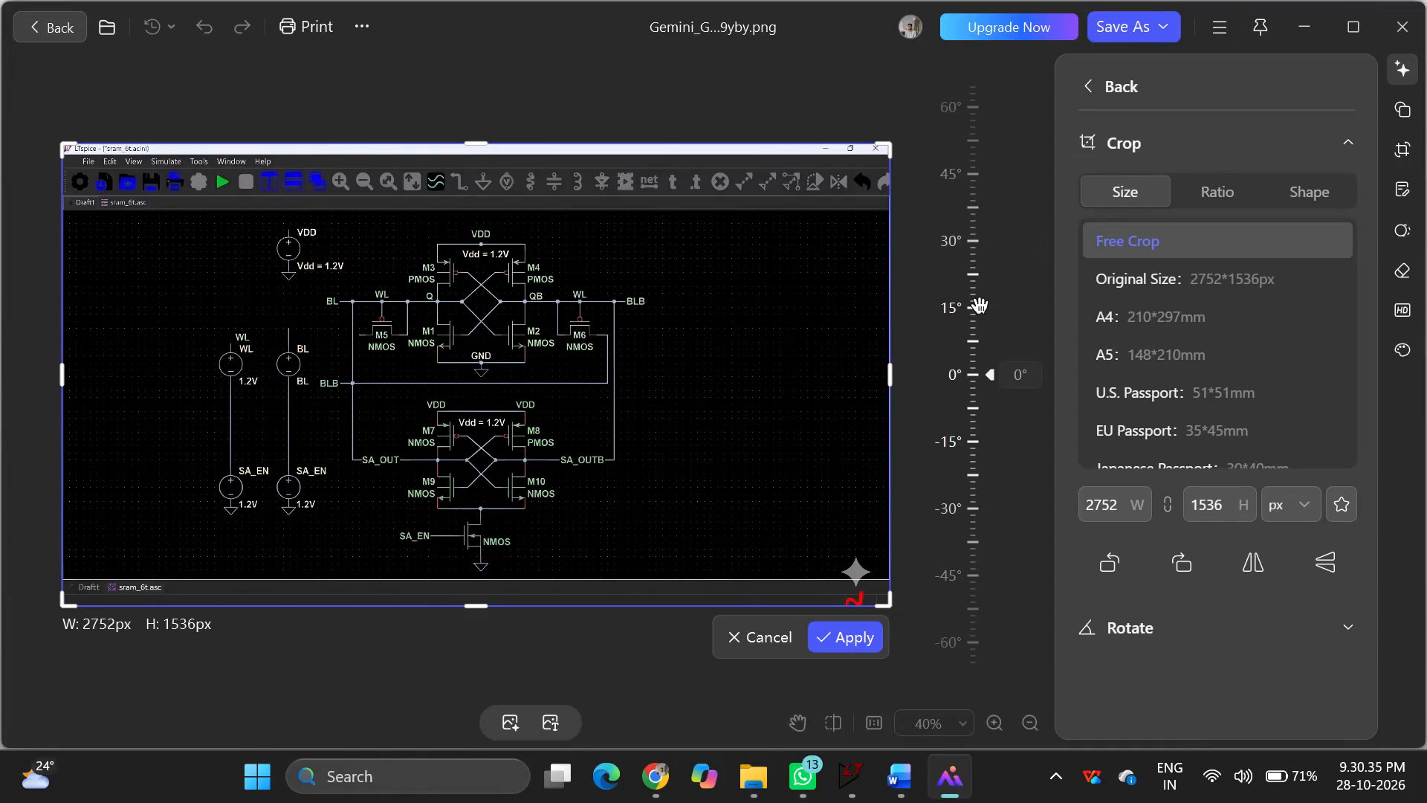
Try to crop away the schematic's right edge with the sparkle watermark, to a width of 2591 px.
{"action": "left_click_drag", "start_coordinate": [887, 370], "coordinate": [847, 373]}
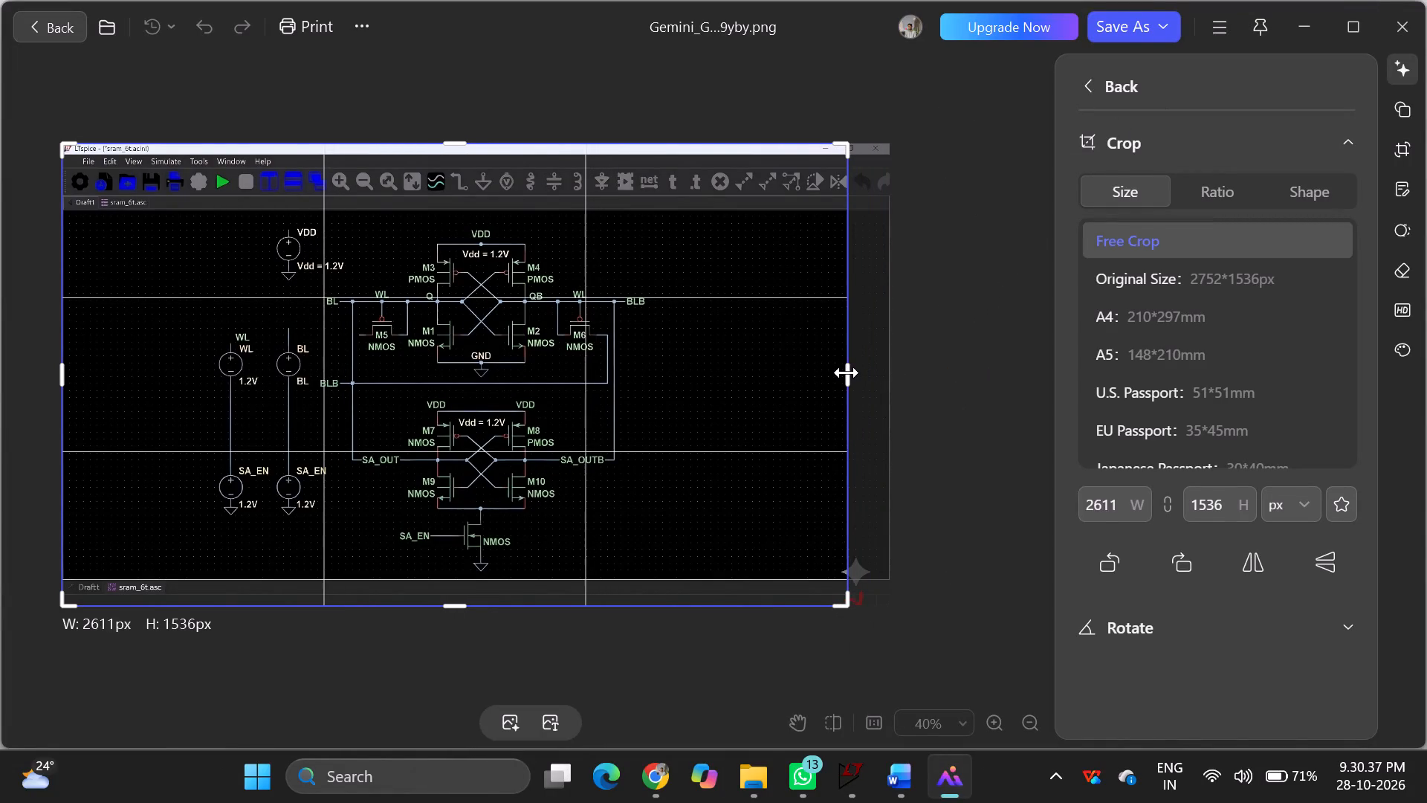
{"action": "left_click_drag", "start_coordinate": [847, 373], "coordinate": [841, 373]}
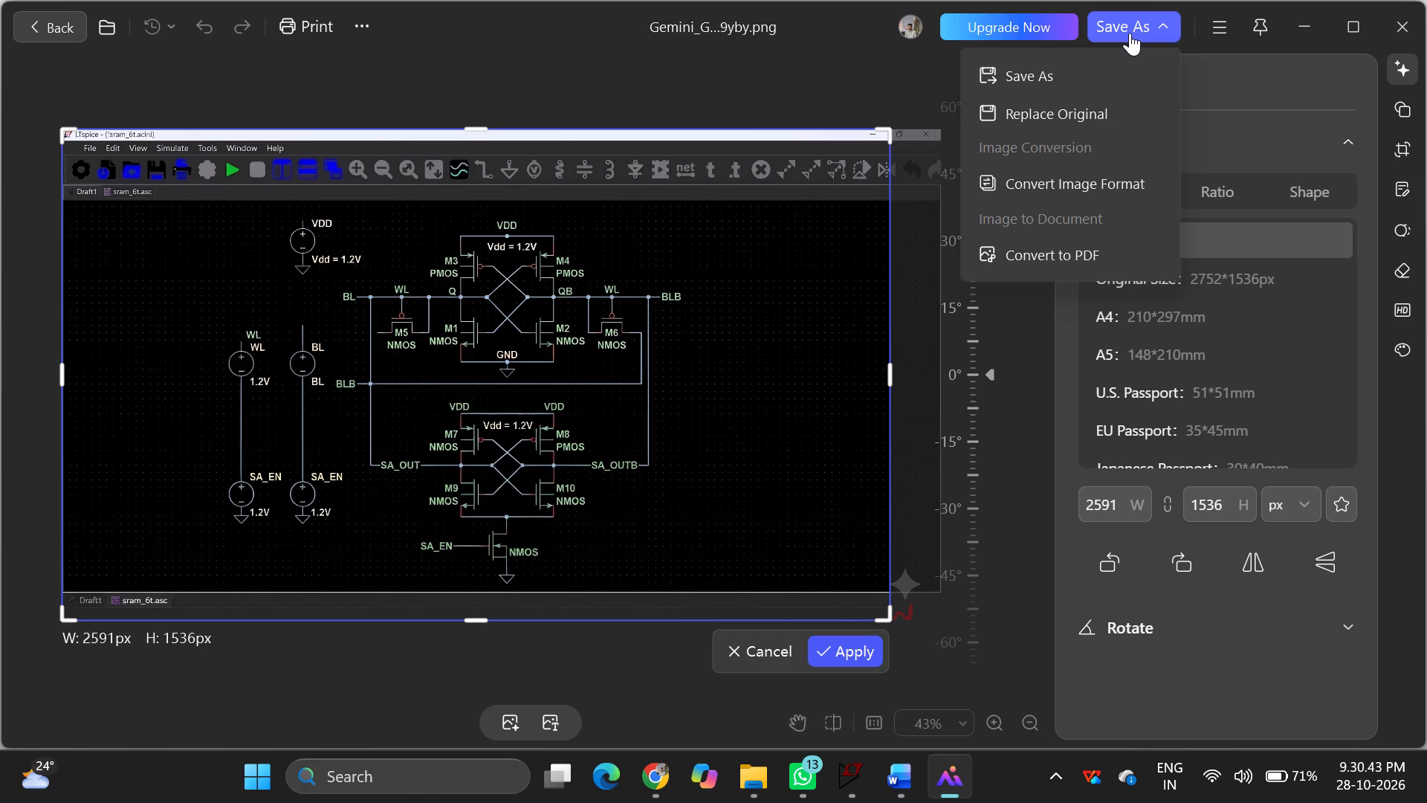
Save the edited schematic in place of the original as a PNG named vlsi lab in Downloads and close it.
{"action": "left_click", "coordinate": [1087, 116]}
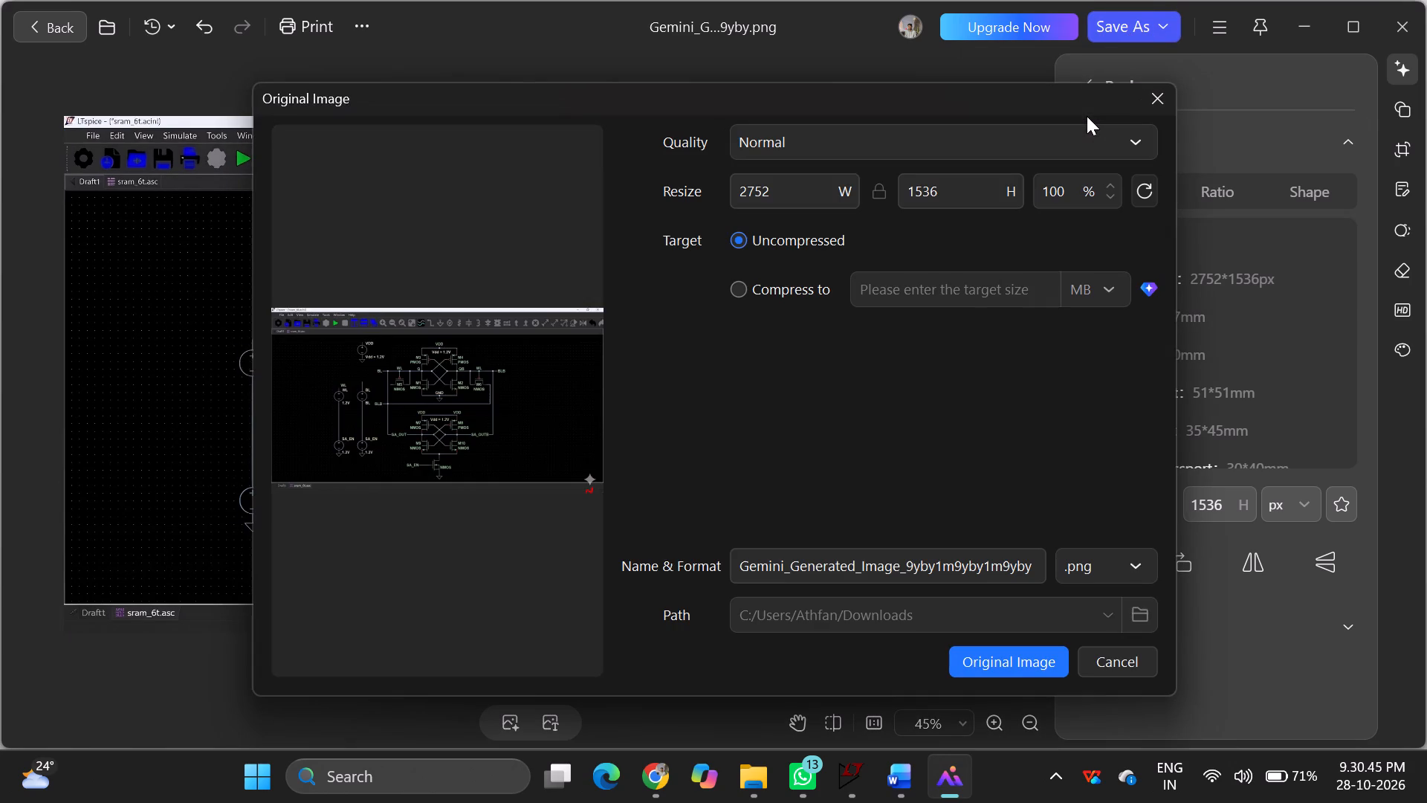
{"action": "left_click", "coordinate": [1033, 561]}
{"action": "key", "text": "BackSpace"}
{"action": "key", "text": "BackSpace"}
{"action": "key", "text": "BackSpace"}
{"action": "key", "text": "BackSpace"}
{"action": "key", "text": "BackSpace"}
{"action": "key", "text": "BackSpace"}
{"action": "key", "text": "BackSpace"}
{"action": "key", "text": "BackSpace"}
{"action": "key", "text": "BackSpace"}
{"action": "key", "text": "BackSpace"}
{"action": "key", "text": "BackSpace"}
{"action": "key", "text": "BackSpace"}
{"action": "key", "text": "BackSpace"}
{"action": "key", "text": "BackSpace"}
{"action": "key", "text": "BackSpace"}
{"action": "key", "text": "BackSpace"}
{"action": "key", "text": "BackSpace"}
{"action": "key", "text": "BackSpace"}
{"action": "key", "text": "BackSpace"}
{"action": "key", "text": "BackSpace"}
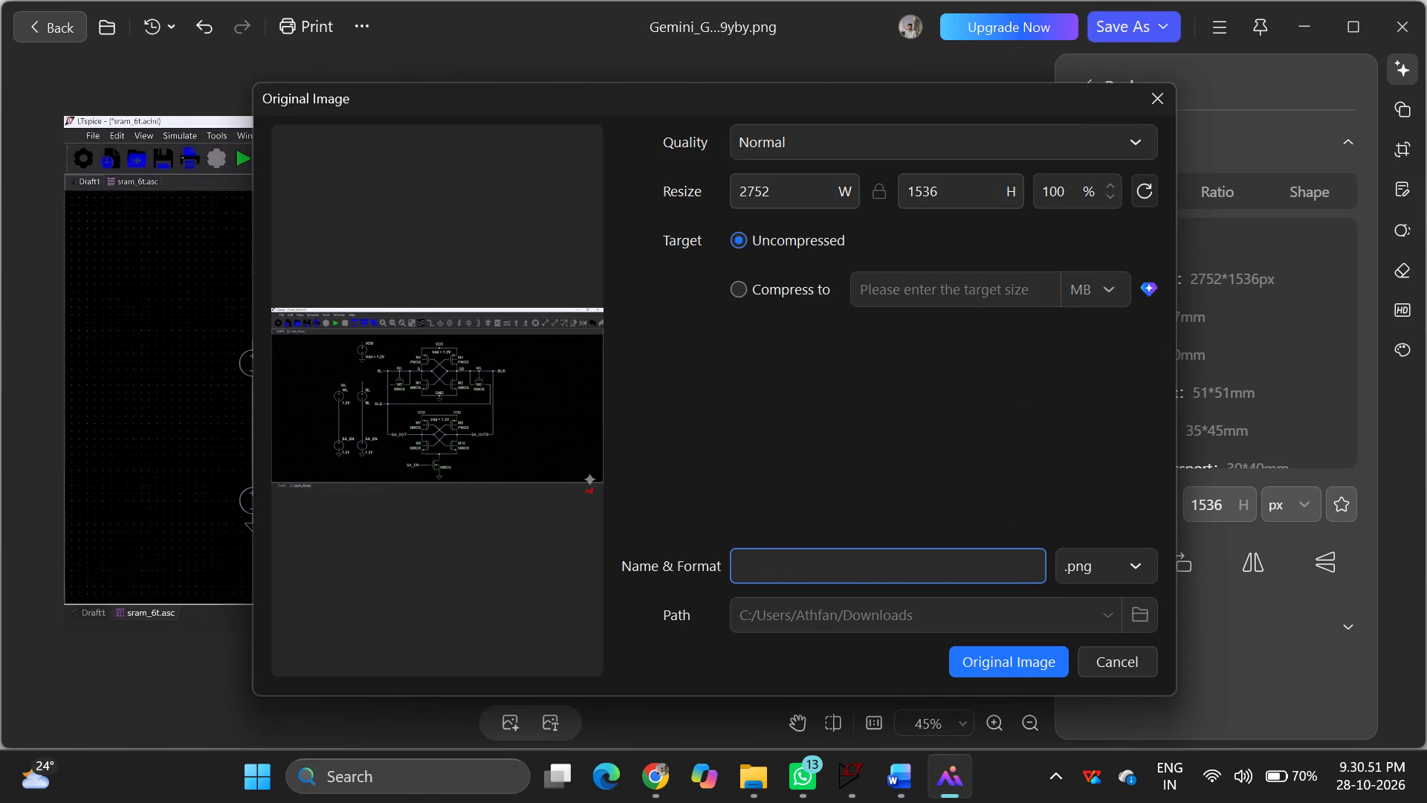
{"action": "type", "text": "vlsi"}
{"action": "key", "text": "space"}
{"action": "type", "text": "lab"}
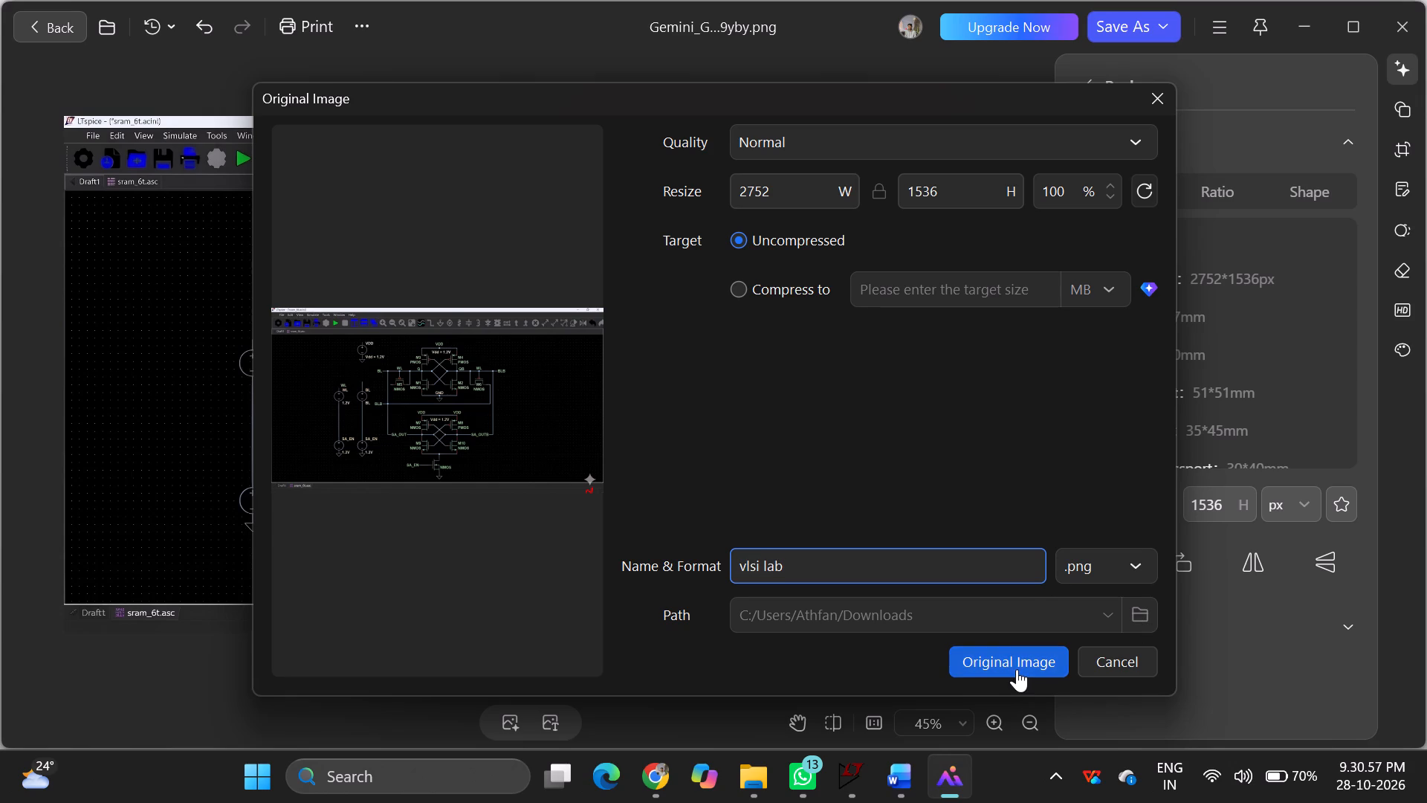
{"action": "left_click", "coordinate": [1017, 669]}
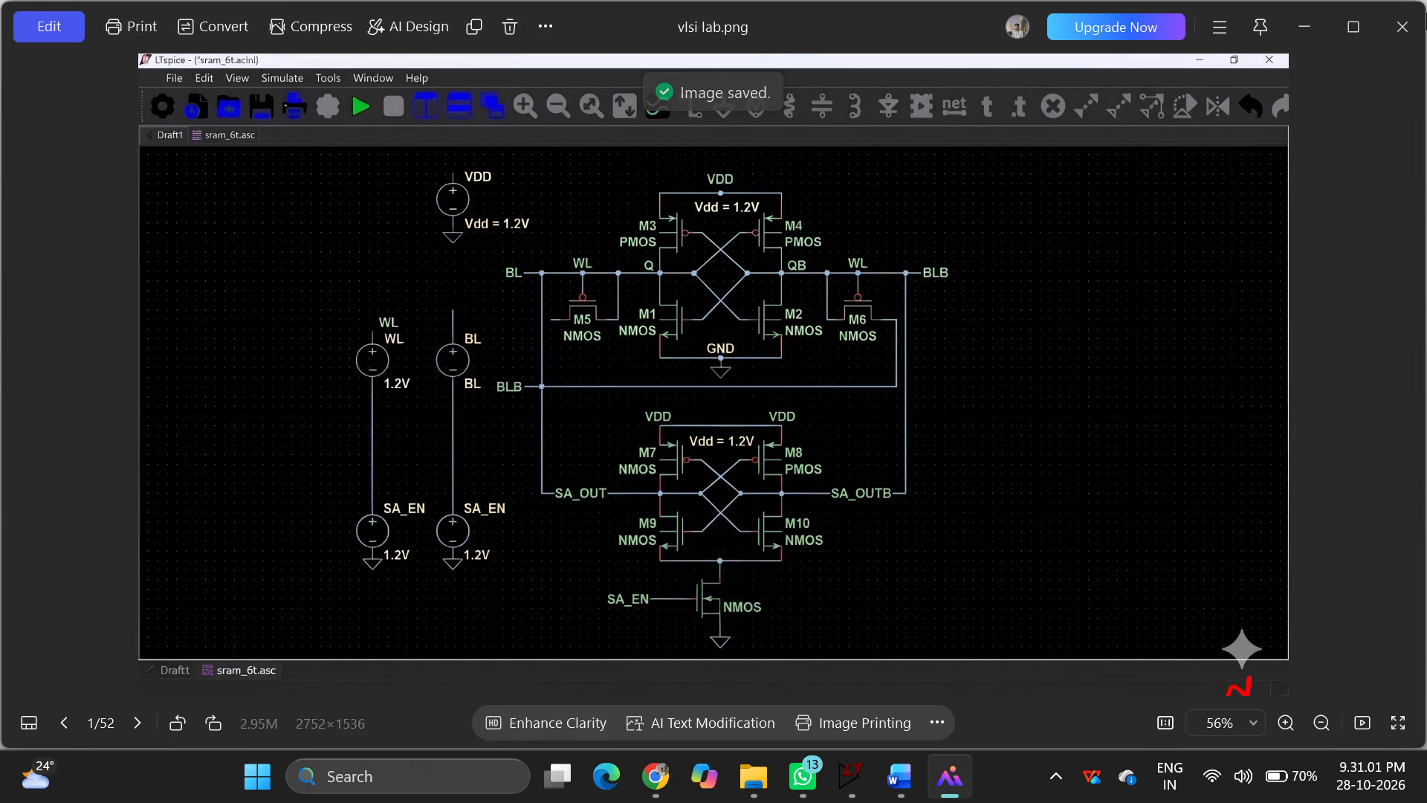
{"action": "left_click", "coordinate": [1406, 15]}
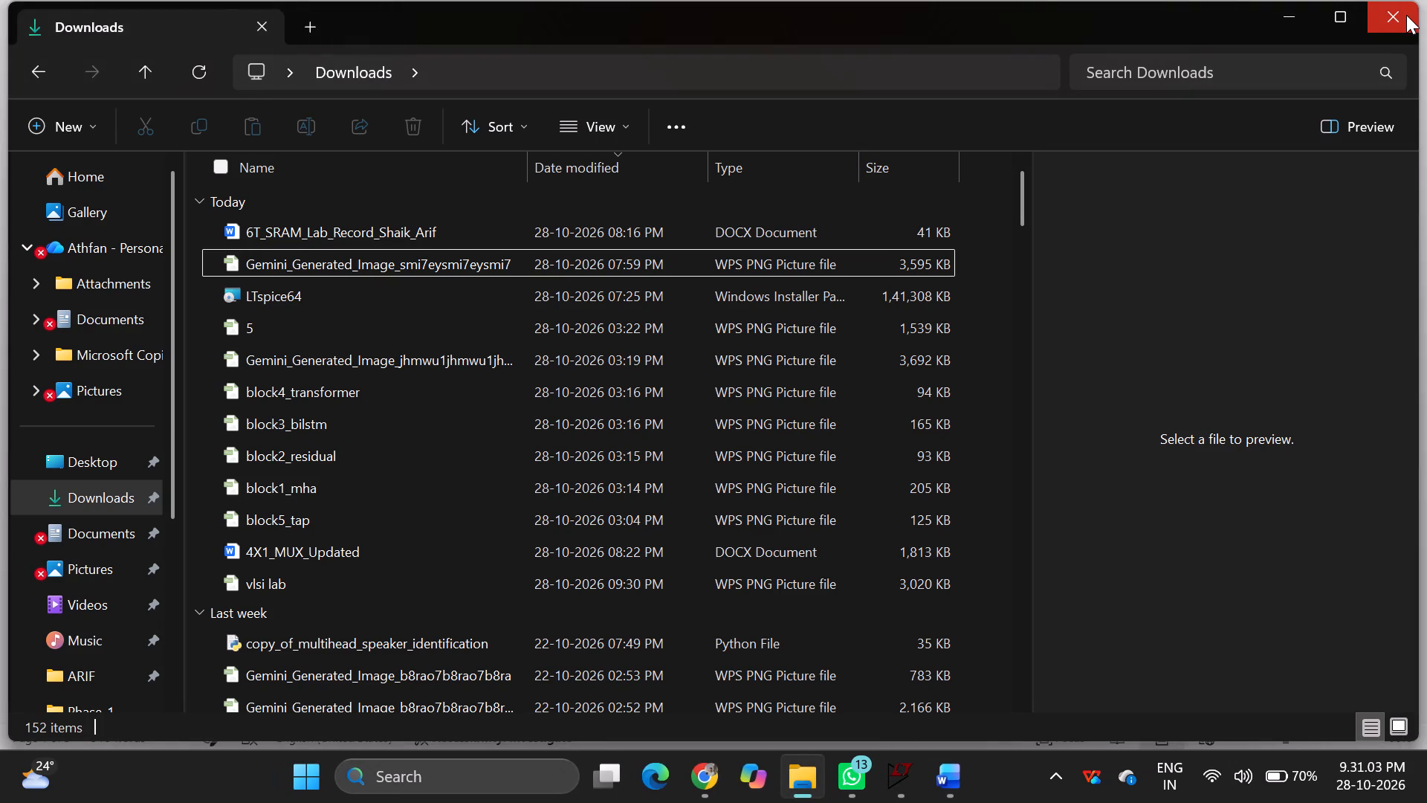
Reopen the vlsi lab picture from Downloads and crop off its right edge with the watermark and scribble, to 2594 × 1536 px.
{"action": "left_click", "coordinate": [685, 265]}
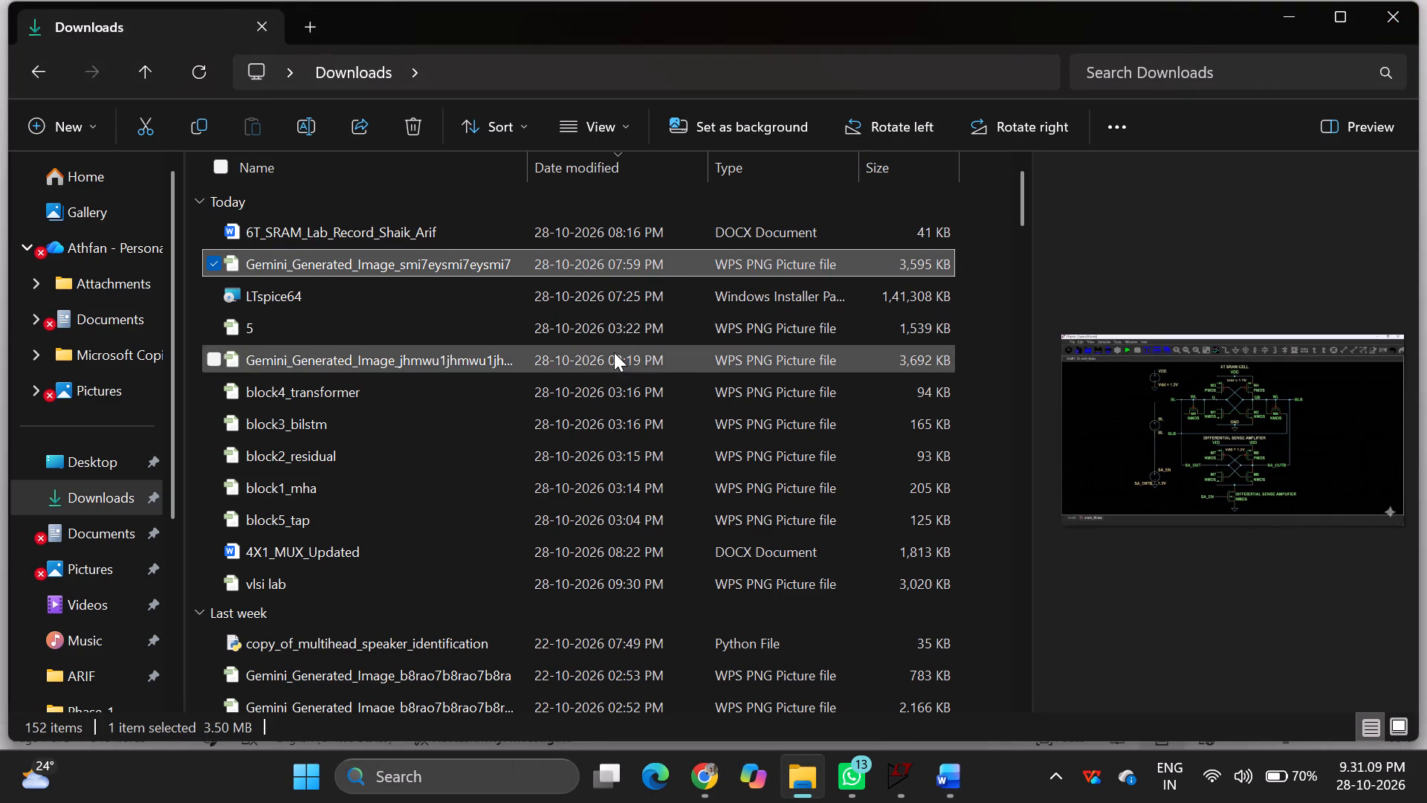
{"action": "left_click", "coordinate": [606, 582]}
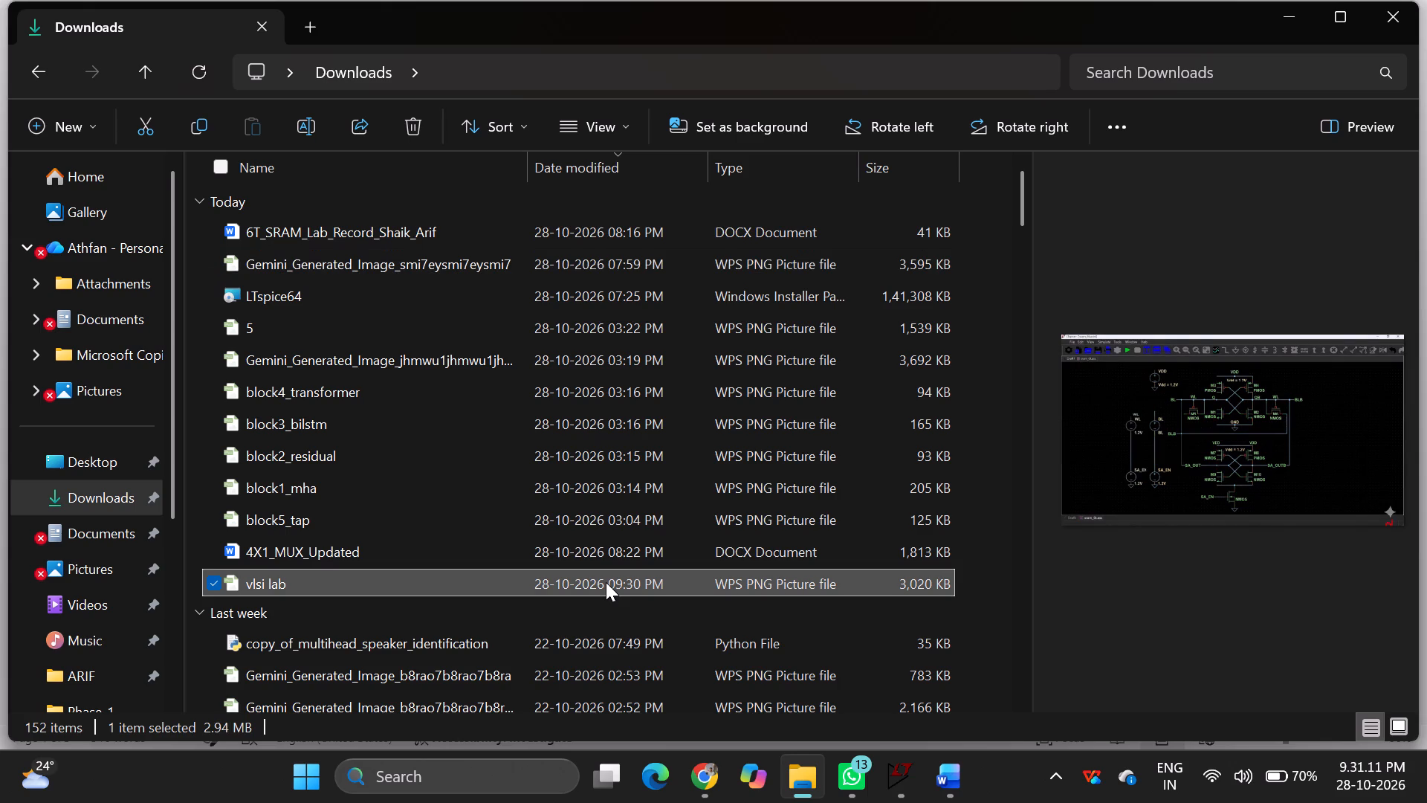
{"action": "double_click", "coordinate": [606, 582]}
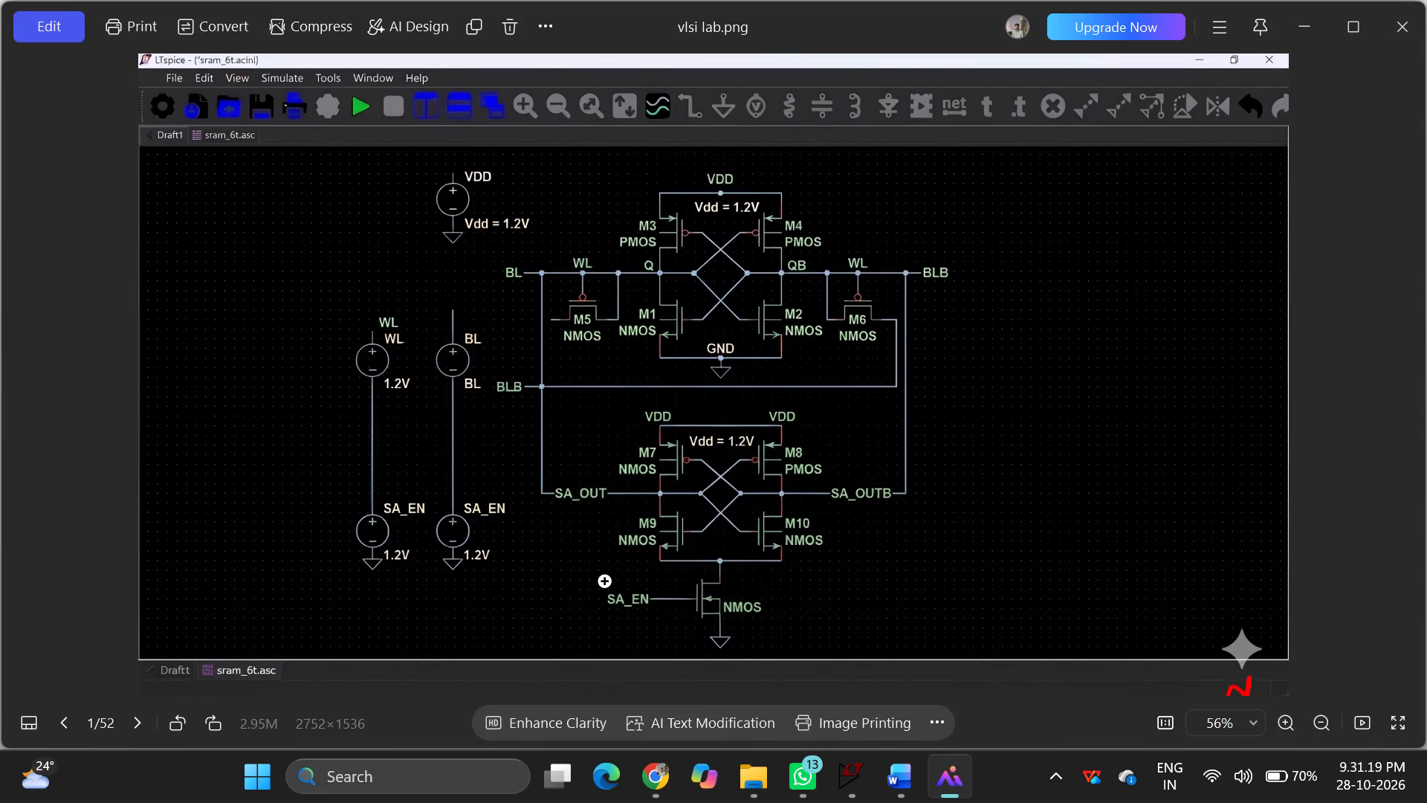
{"action": "left_click", "coordinate": [61, 28]}
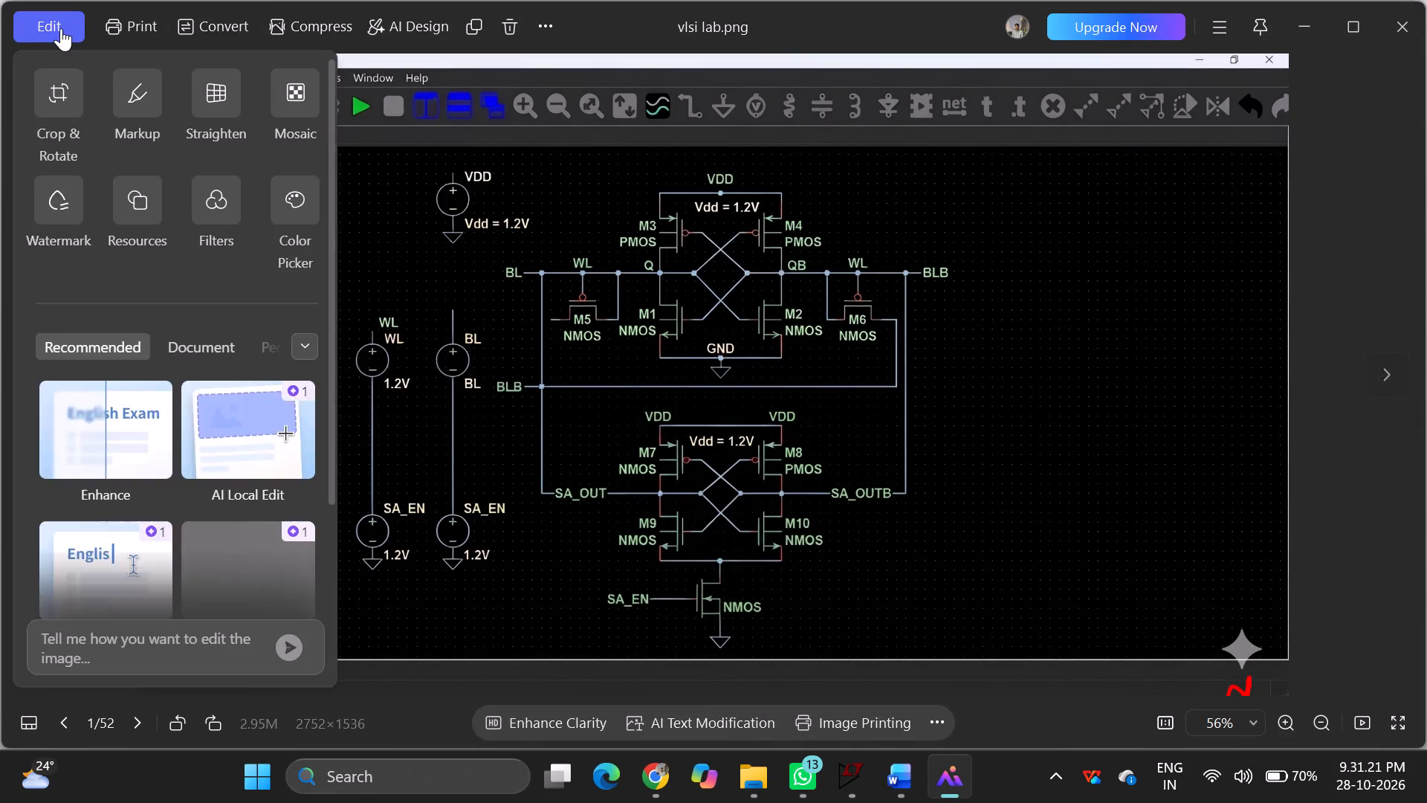
{"action": "left_click", "coordinate": [1087, 92]}
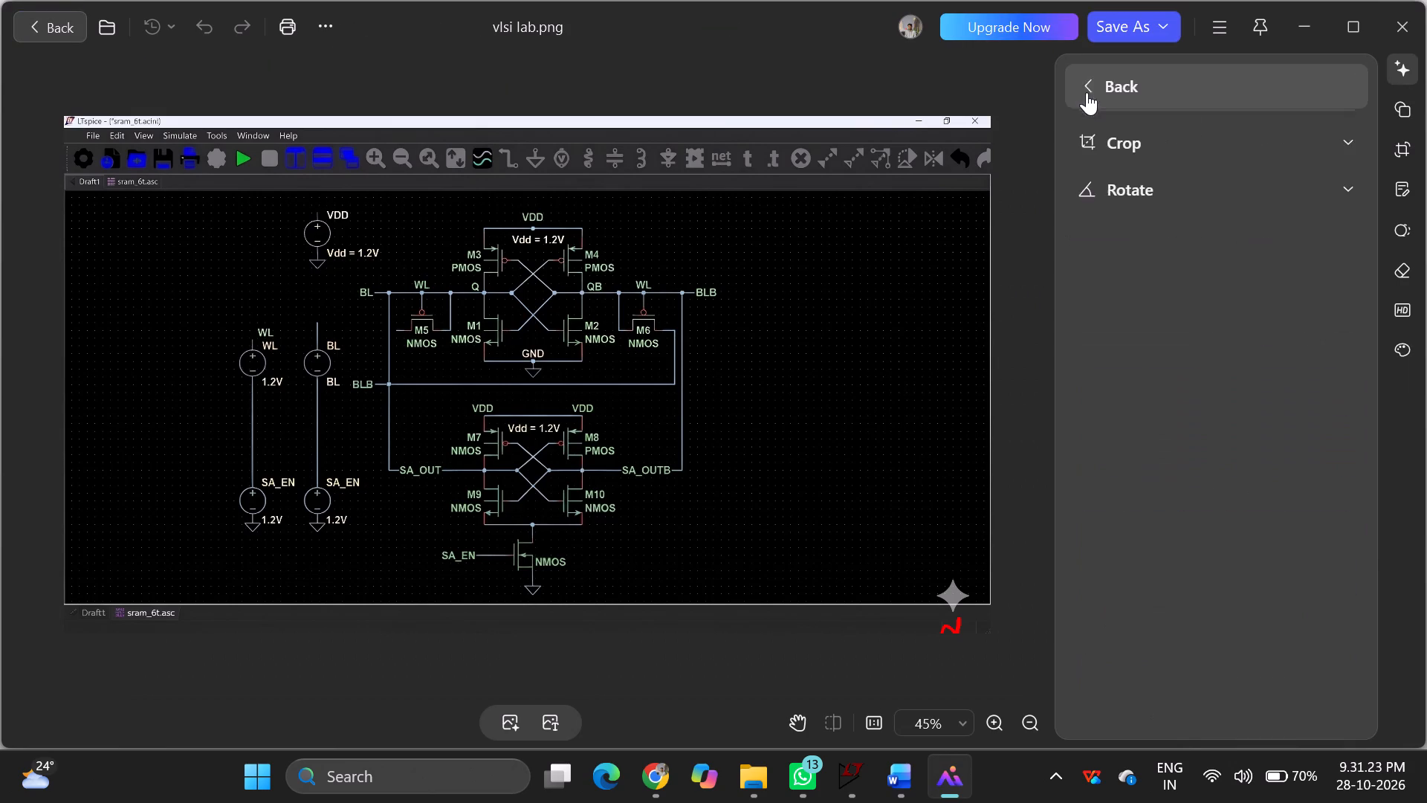
{"action": "left_click", "coordinate": [884, 376]}
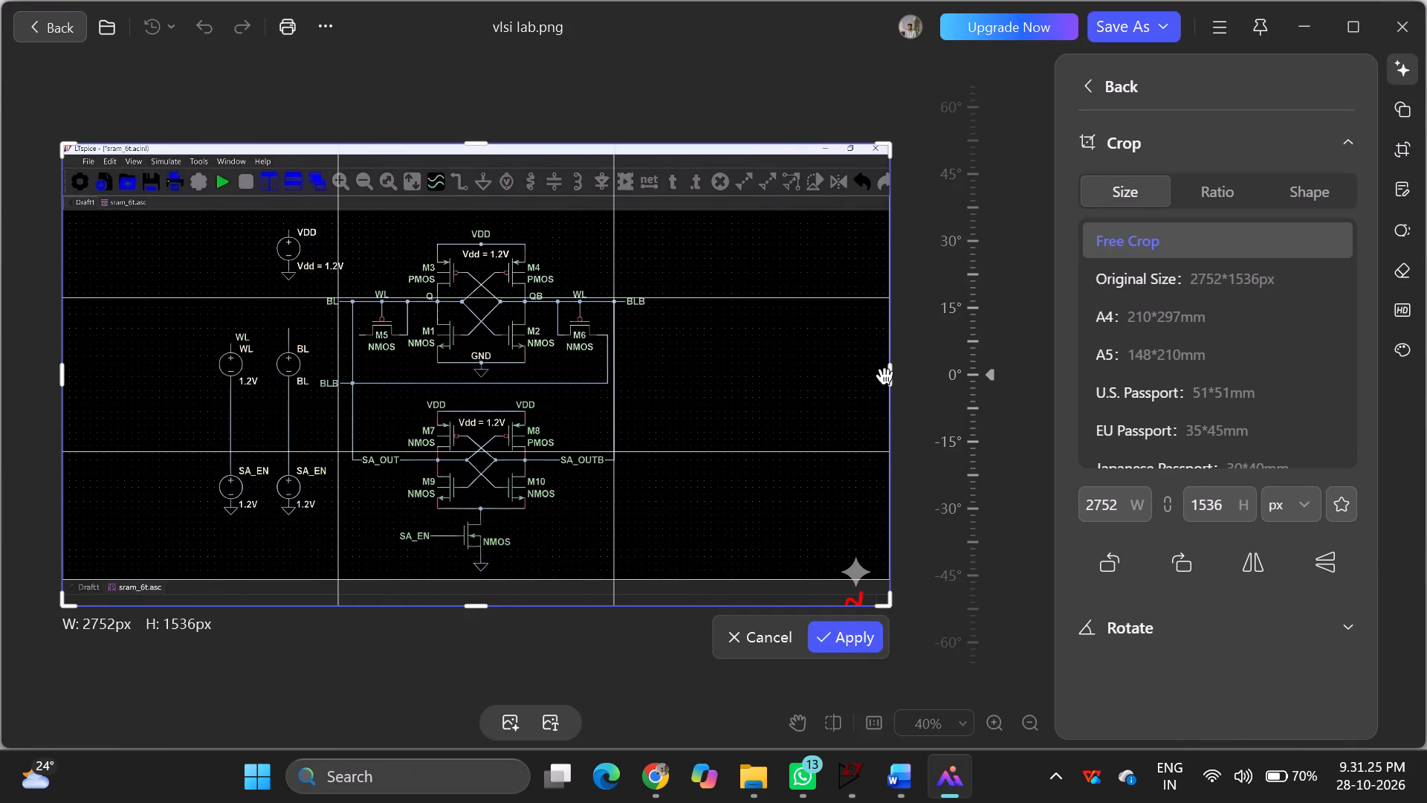
{"action": "left_click_drag", "start_coordinate": [890, 376], "coordinate": [842, 386]}
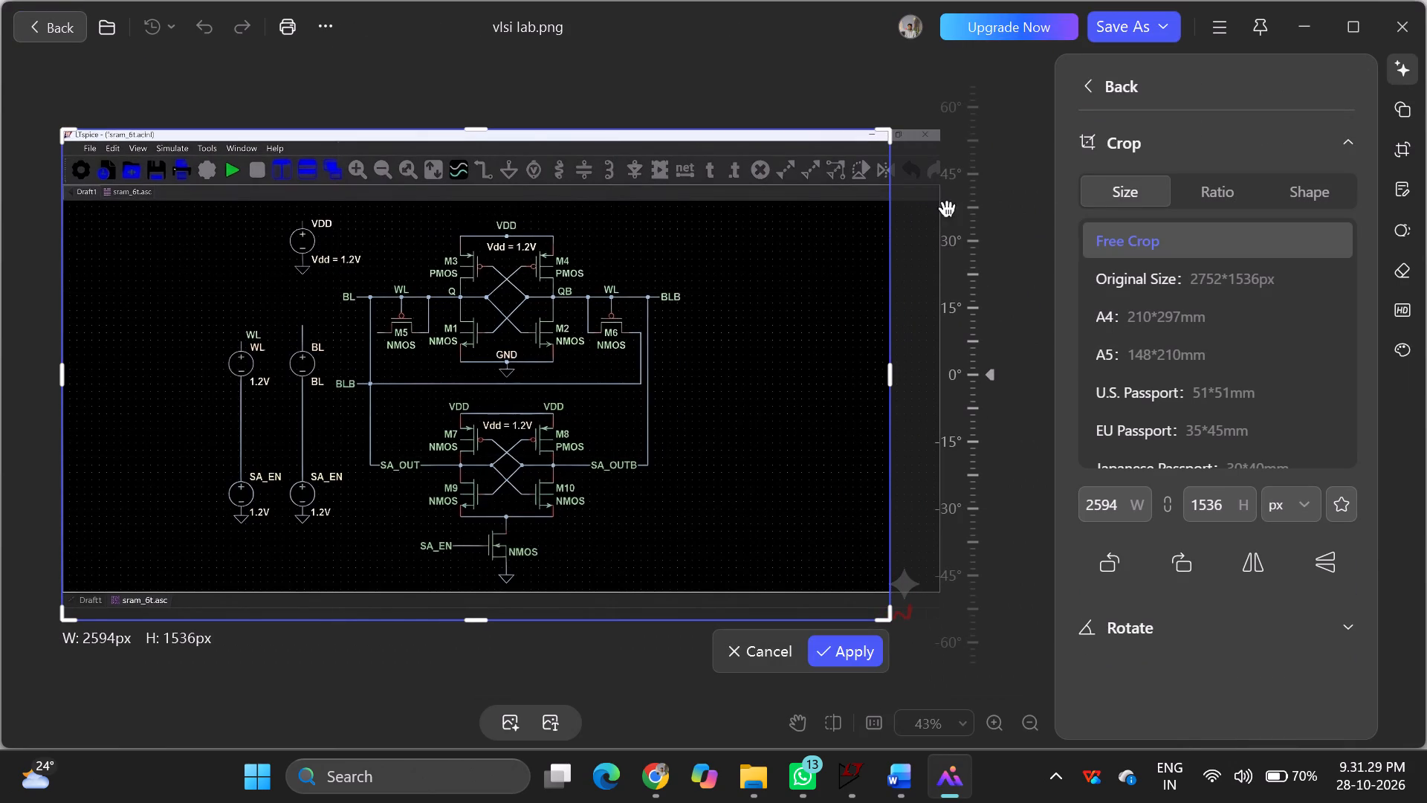
{"action": "left_click", "coordinate": [856, 645]}
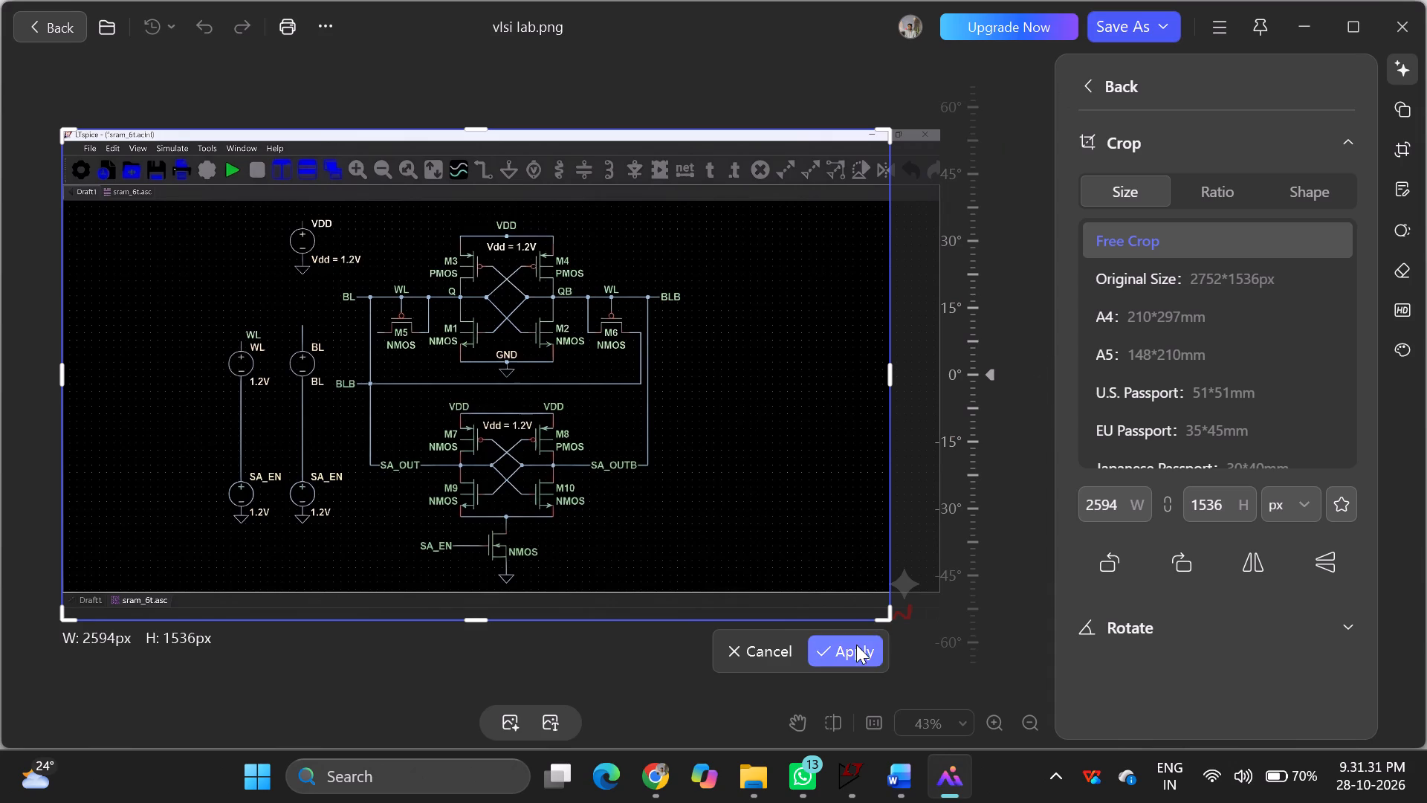
Save the cropped picture over the original vlsi lab PNG and close it.
{"action": "left_click", "coordinate": [1105, 14]}
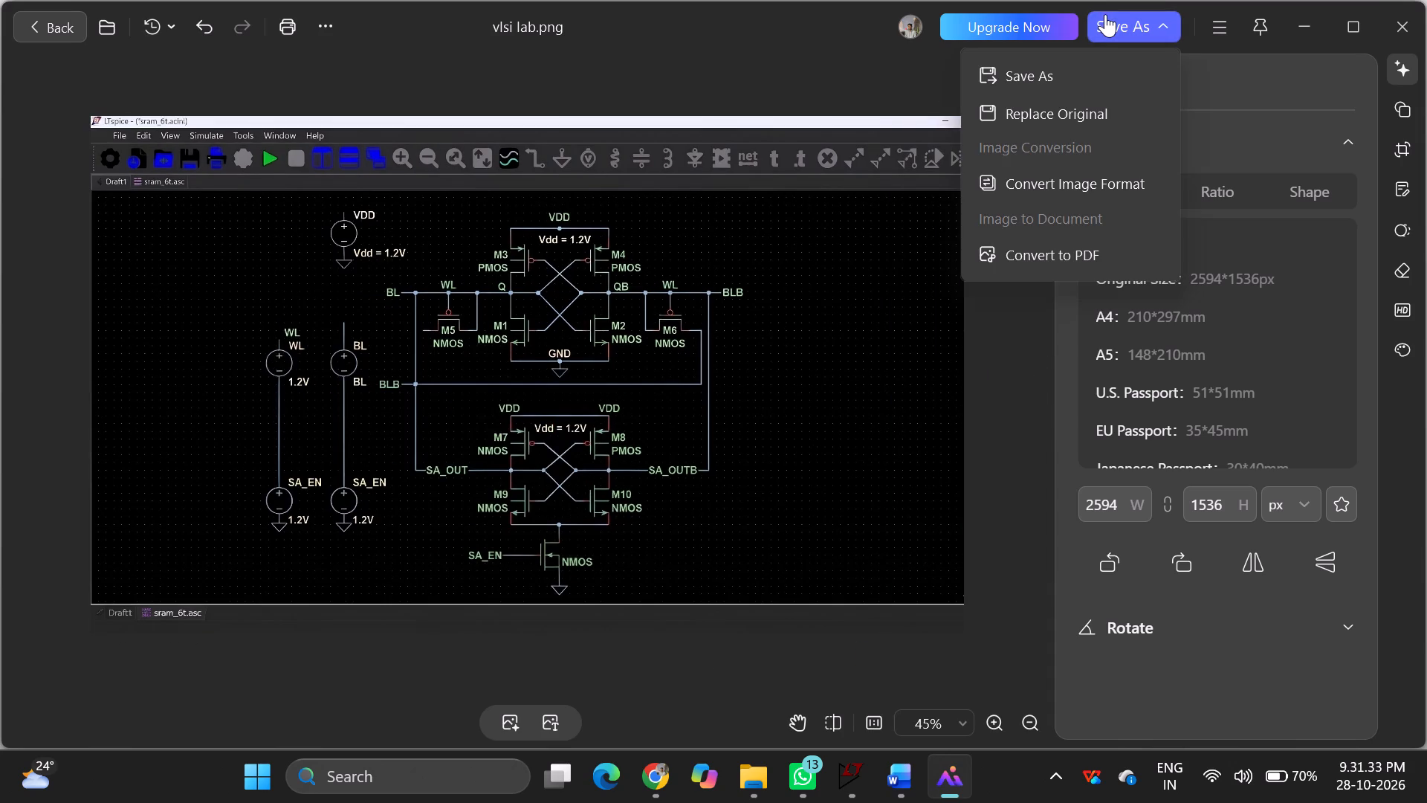
{"action": "left_click", "coordinate": [1064, 107]}
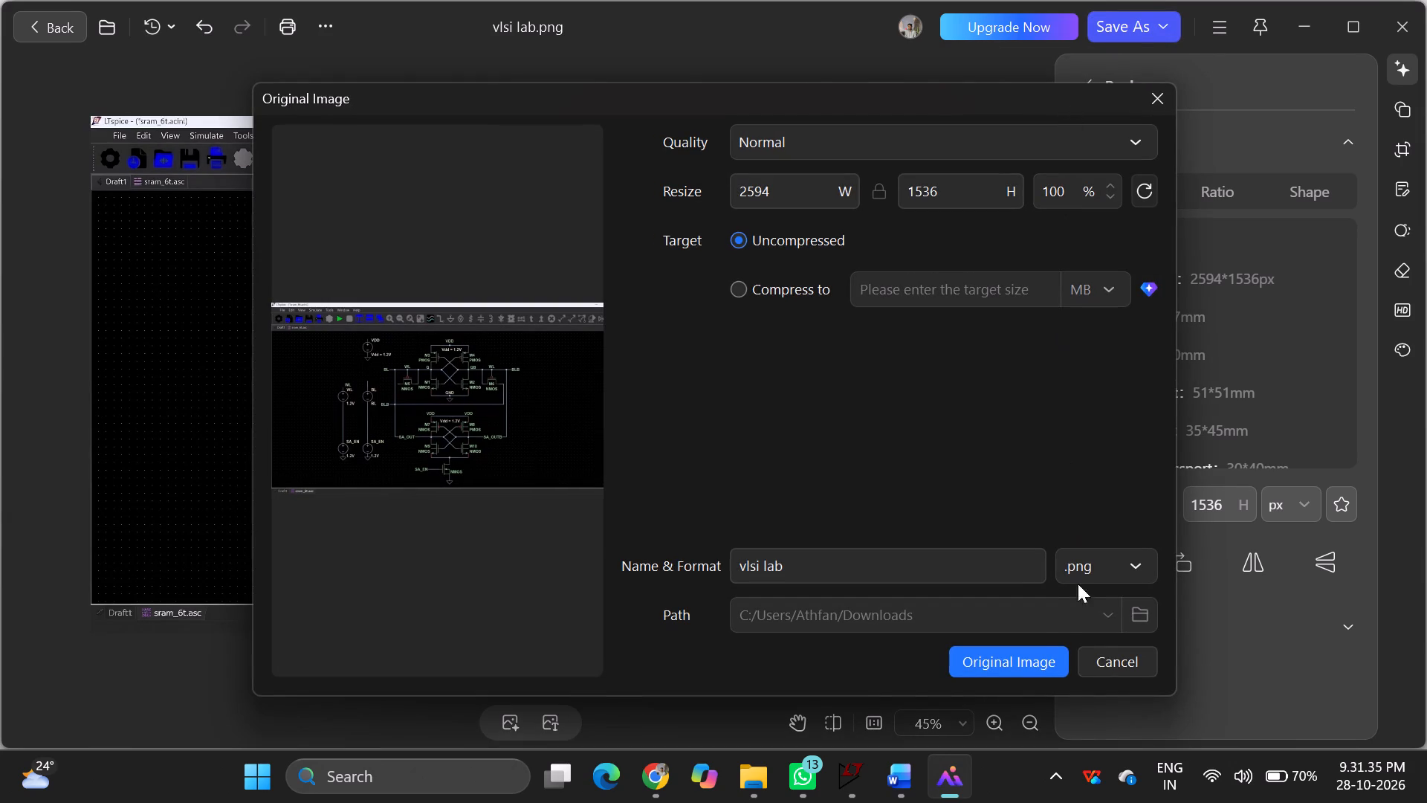
{"action": "left_click", "coordinate": [1042, 652]}
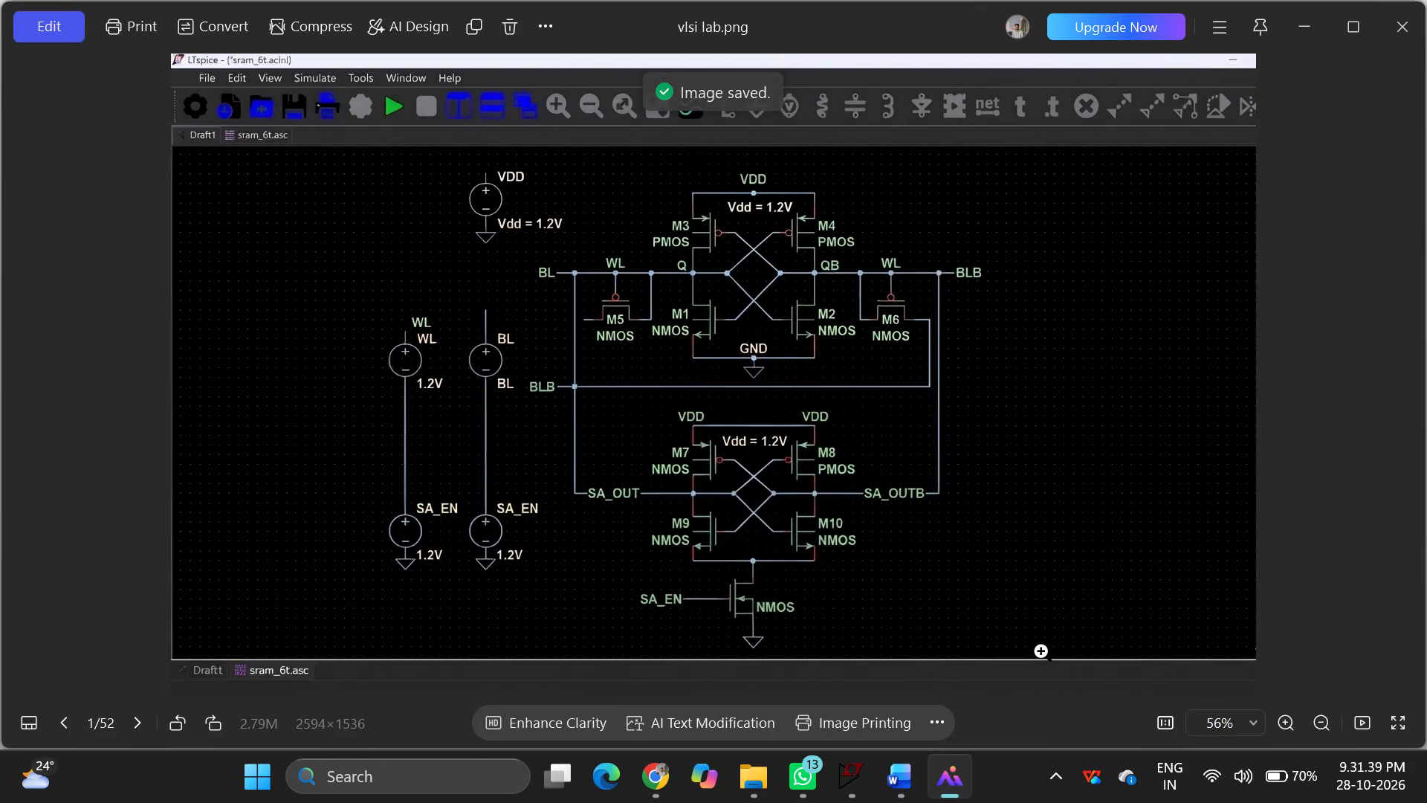
{"action": "left_click", "coordinate": [1405, 16]}
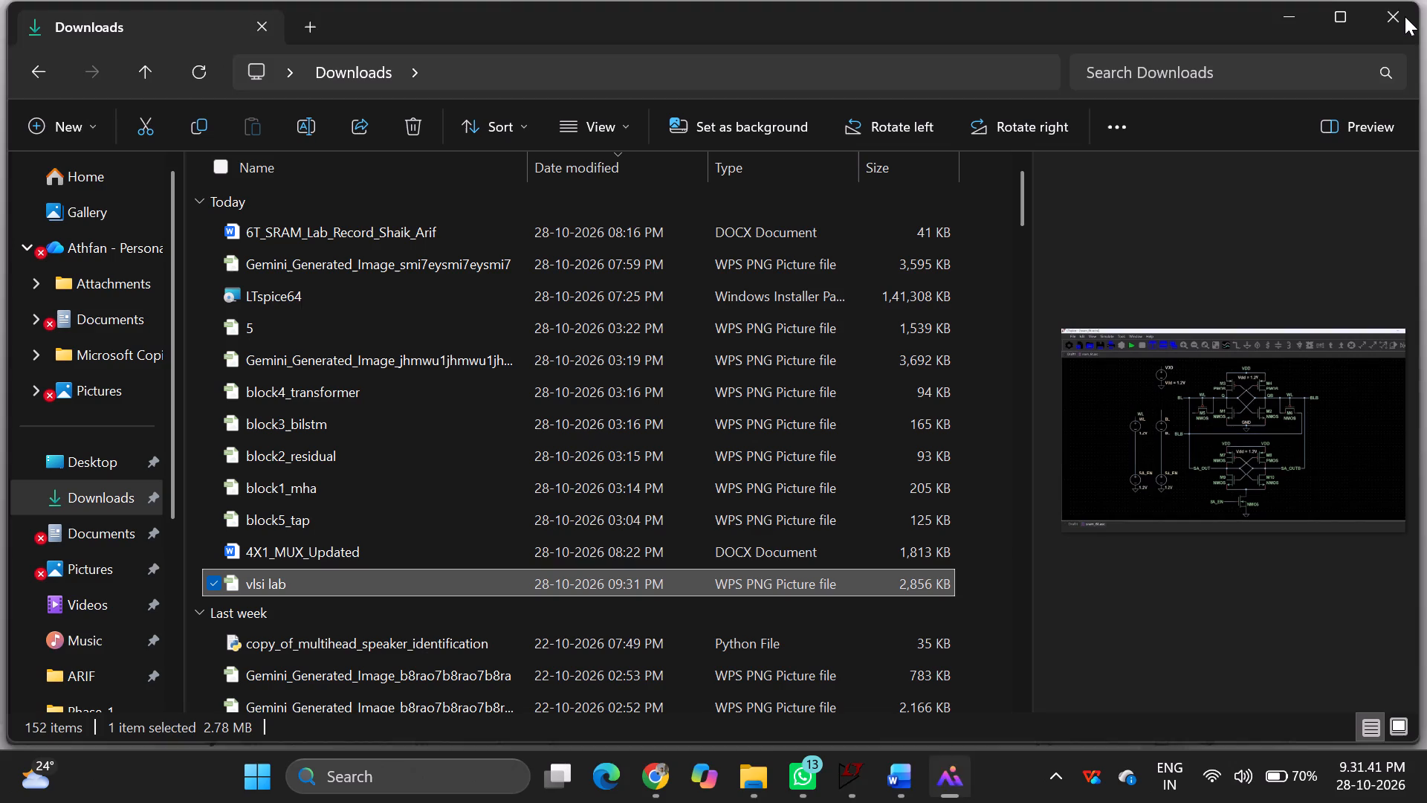
Switch to the 4X1_MUX_Updated document in Word and delete the pictures of Fig. 2, Fig. 3 and Fig. 4 under DESIGN.
{"action": "left_click", "coordinate": [939, 775]}
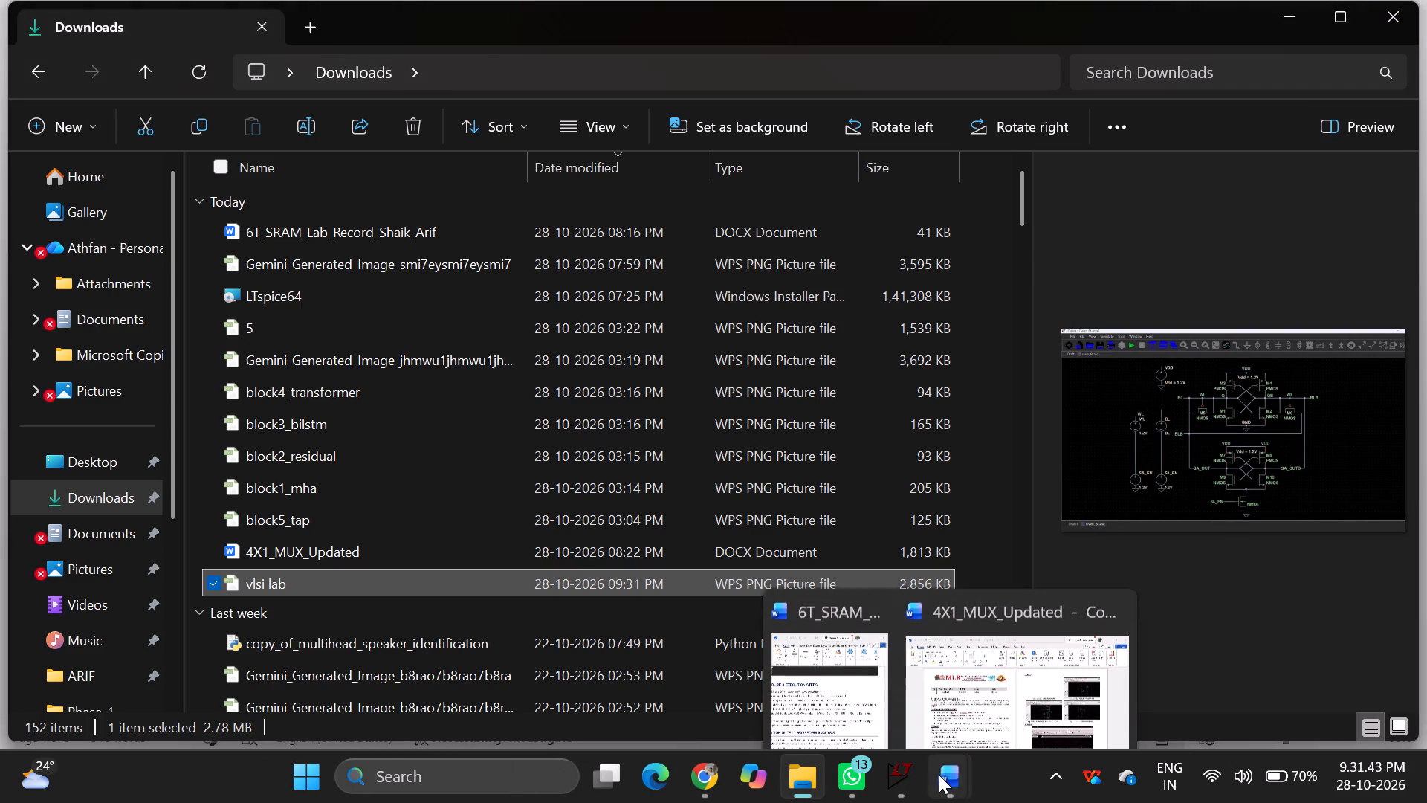
{"action": "left_click", "coordinate": [1018, 684]}
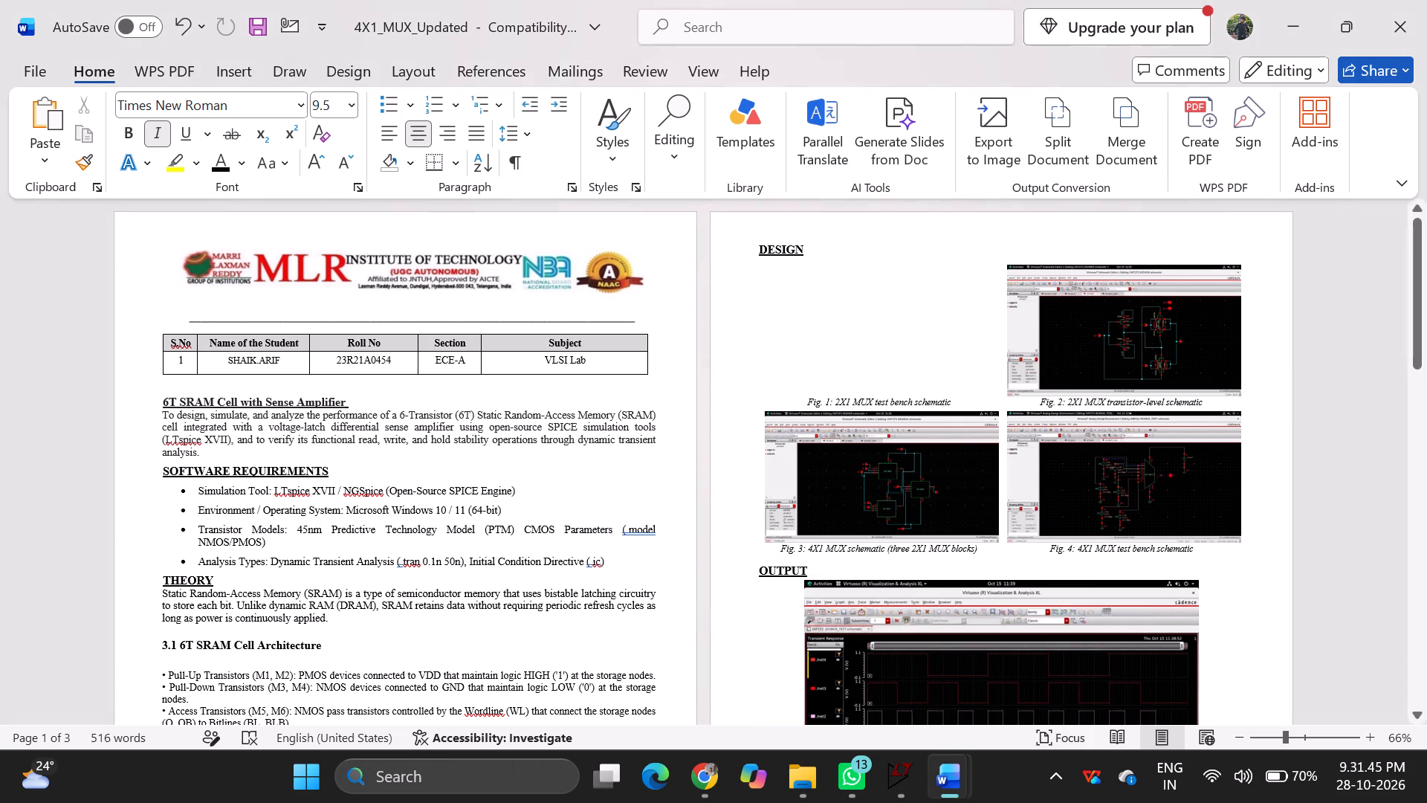
{"action": "left_click", "coordinate": [1092, 346]}
{"action": "key", "text": "Delete"}
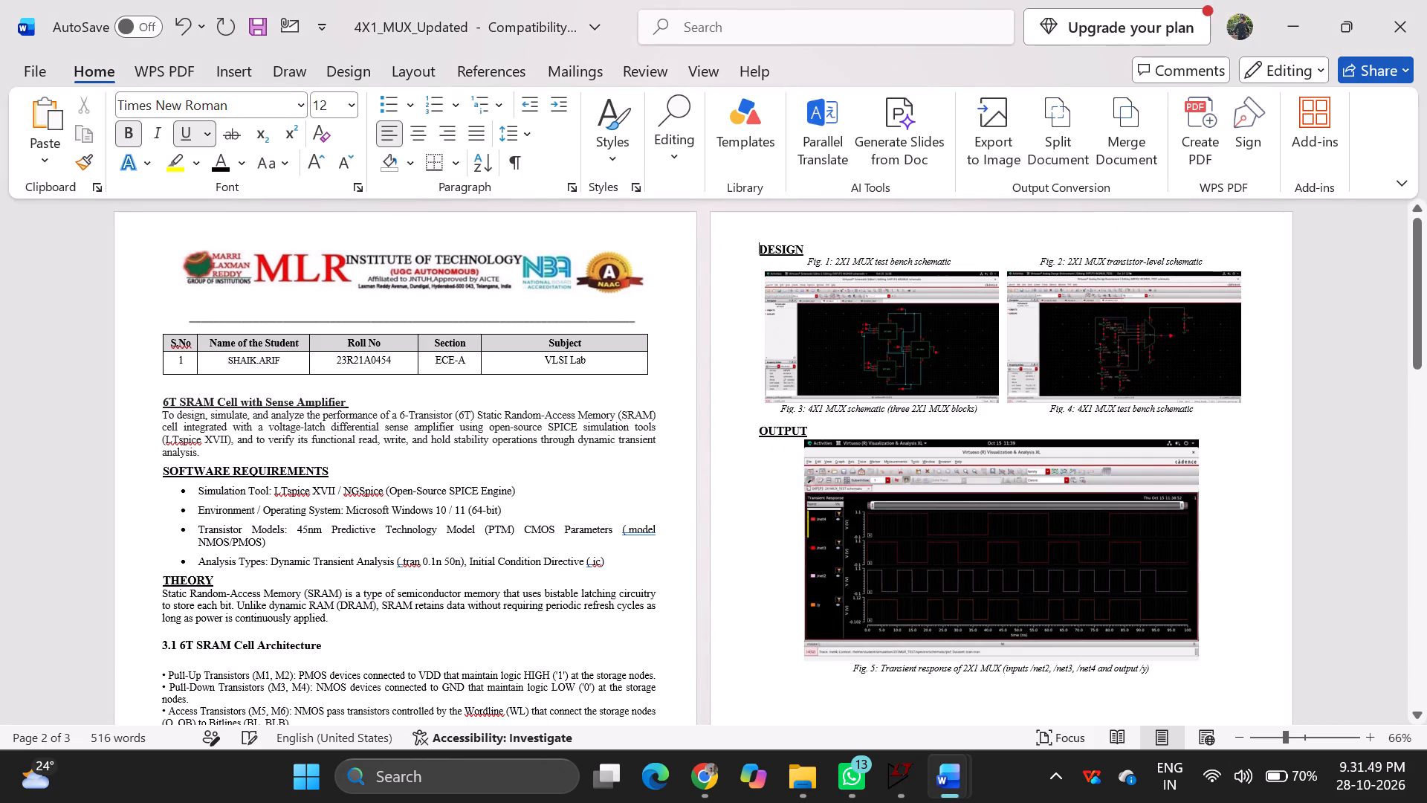
{"action": "left_click", "coordinate": [928, 332]}
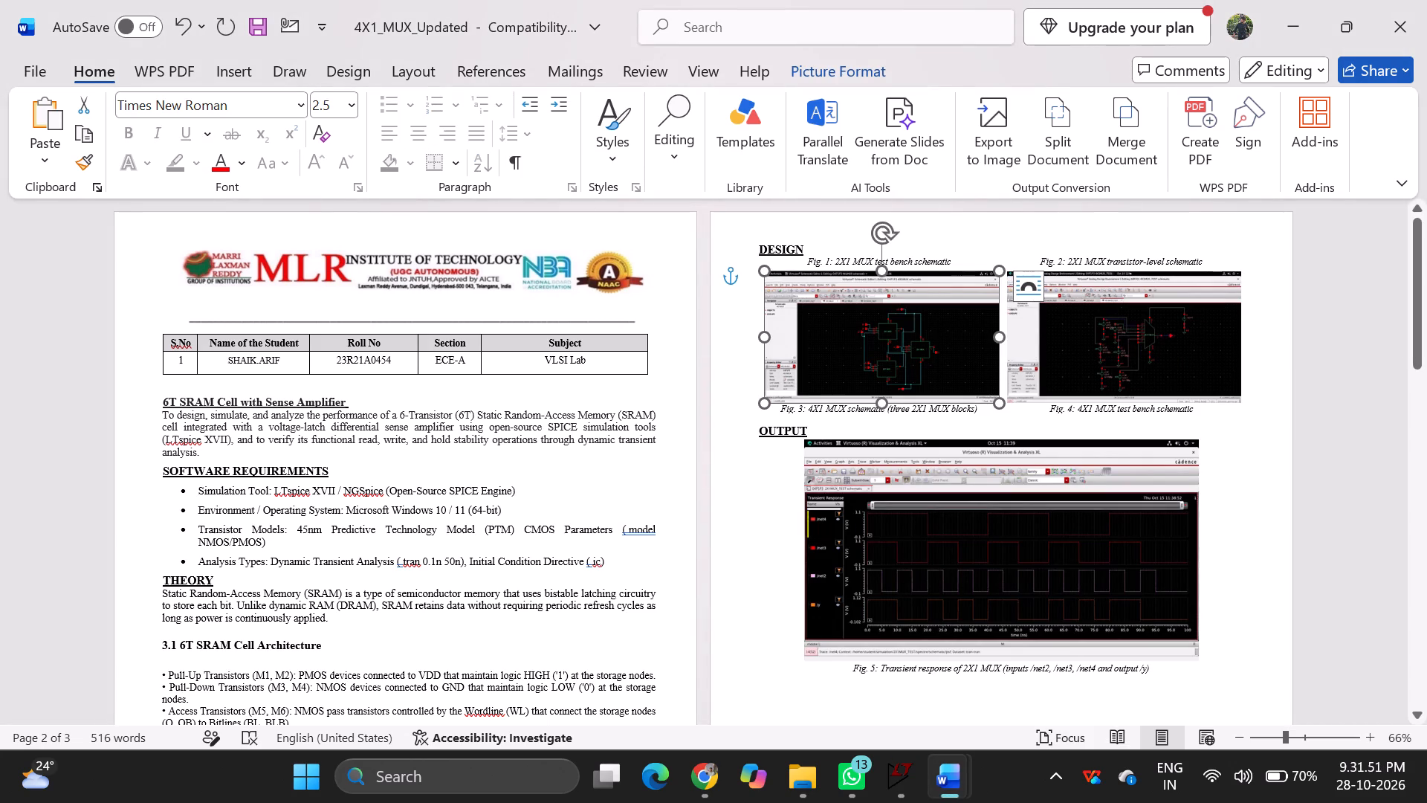
{"action": "key", "text": "Delete"}
{"action": "left_click", "coordinate": [1084, 312]}
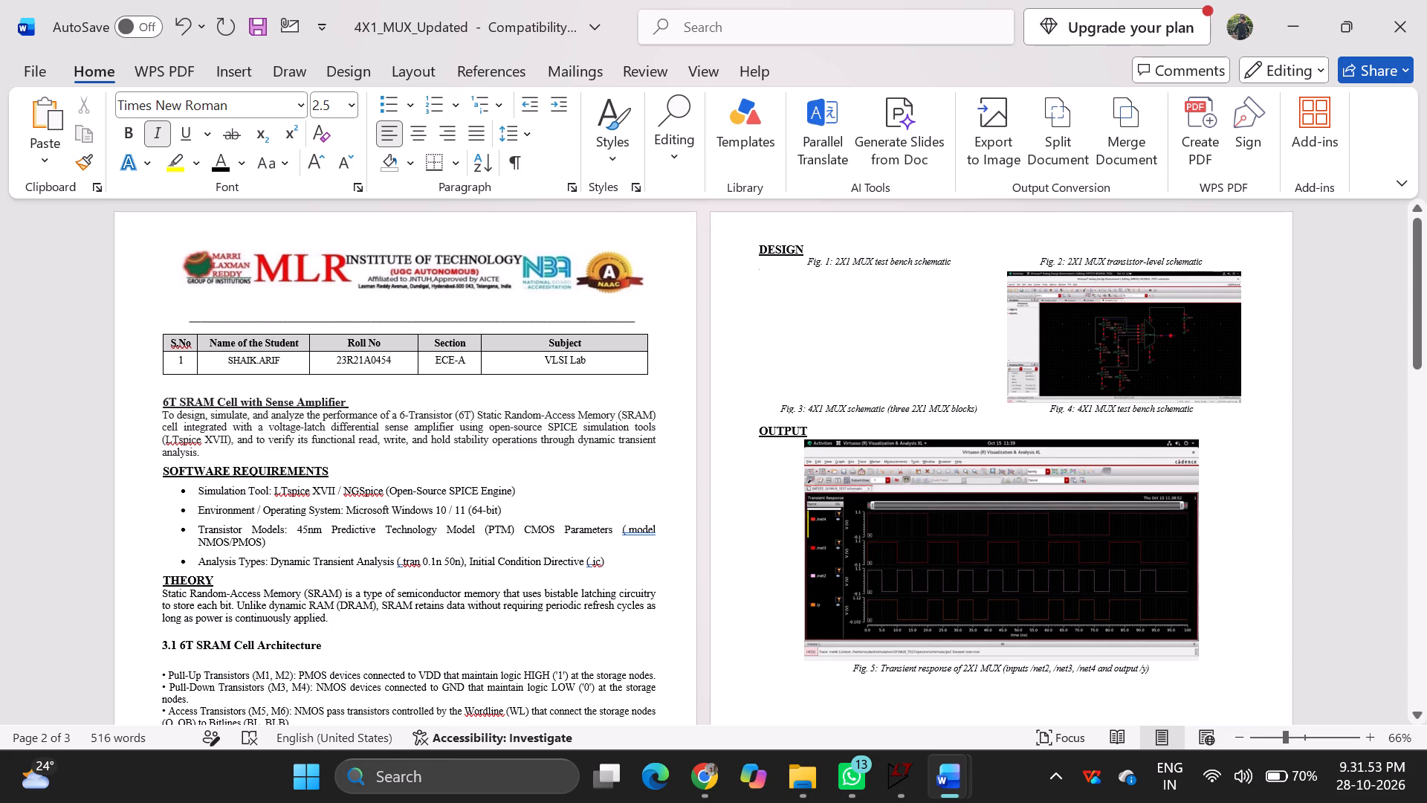
{"action": "key", "text": "Delete"}
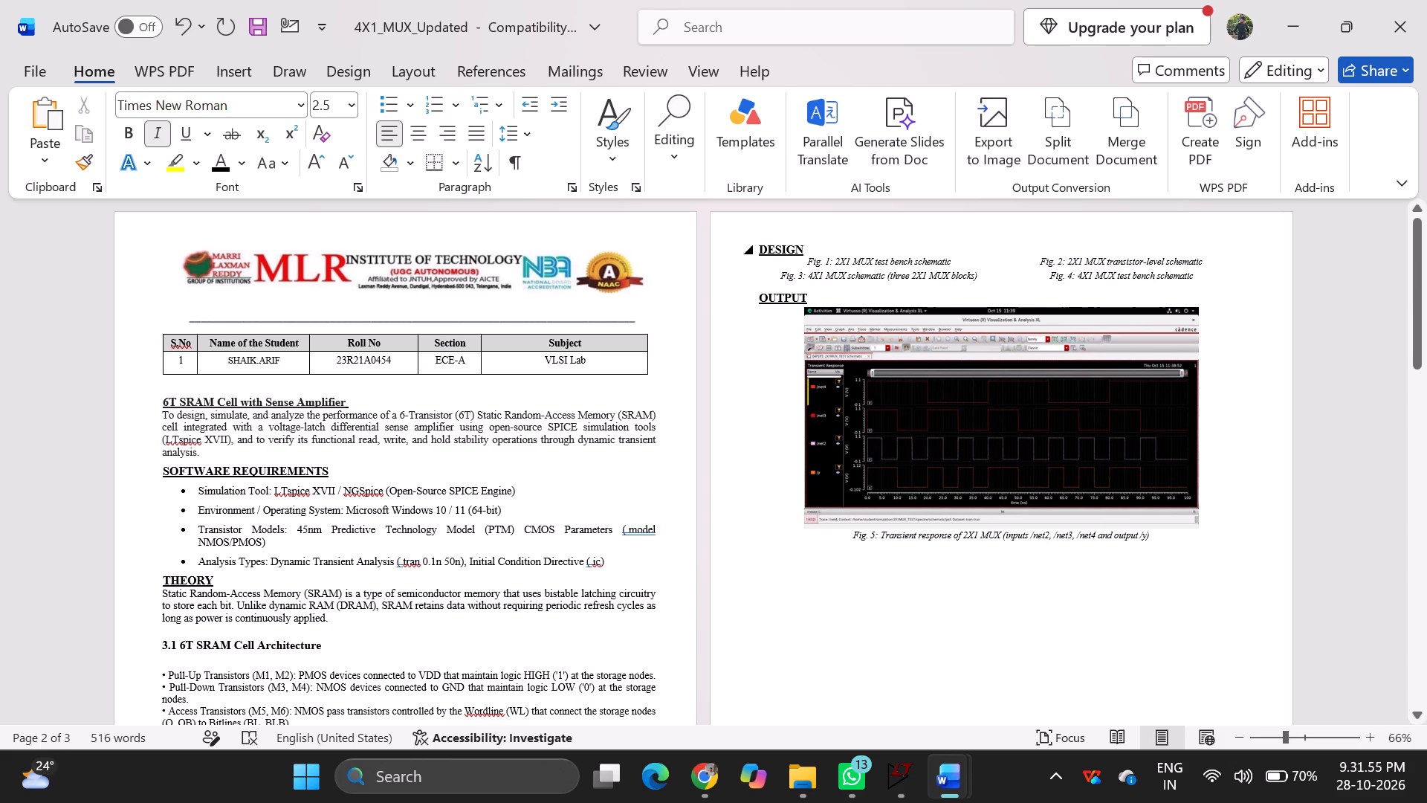
Delete the four MUX schematic captions, Fig. 1 to Fig. 4, between the DESIGN and OUTPUT headings.
{"action": "left_click_drag", "start_coordinate": [991, 282], "coordinate": [835, 256]}
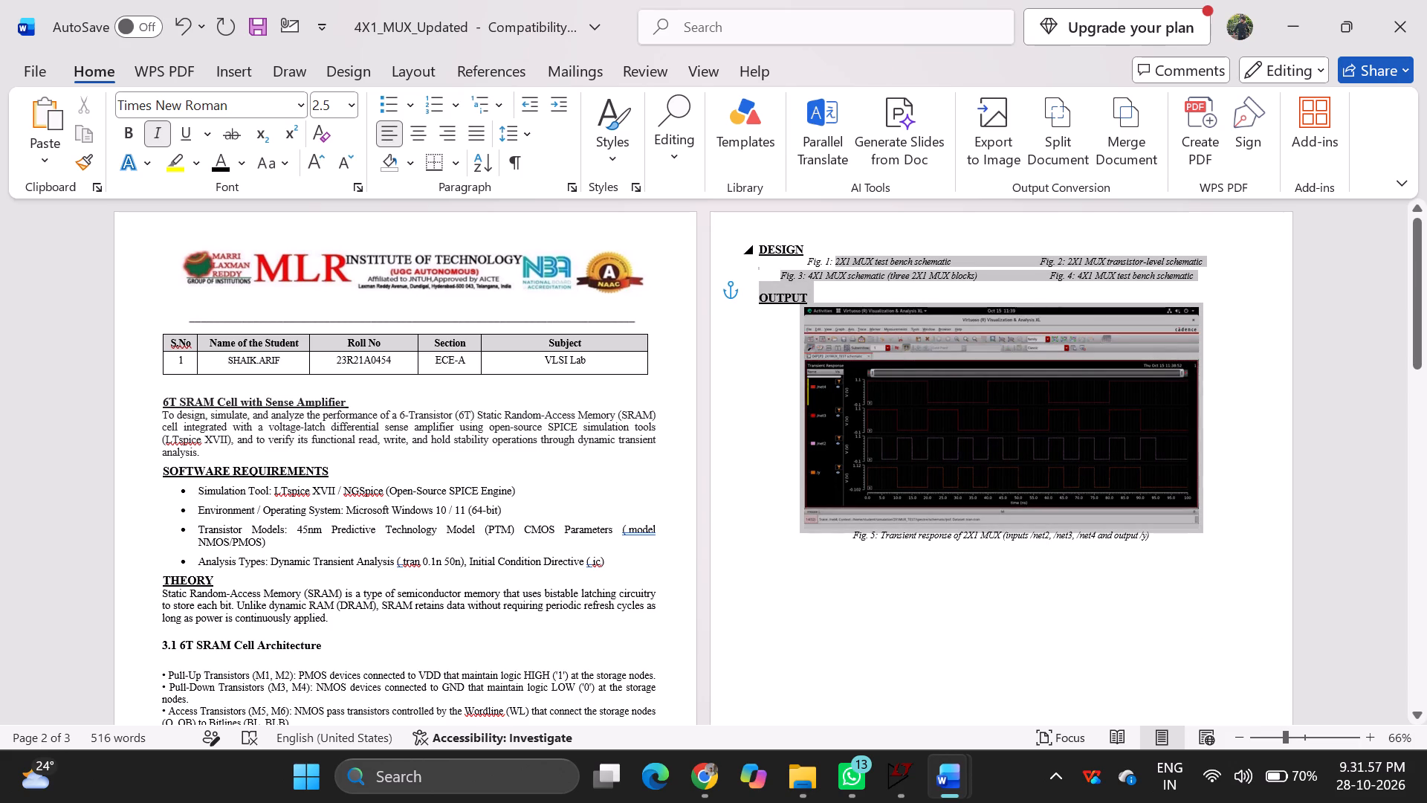
{"action": "left_click_drag", "start_coordinate": [835, 256], "coordinate": [869, 282]}
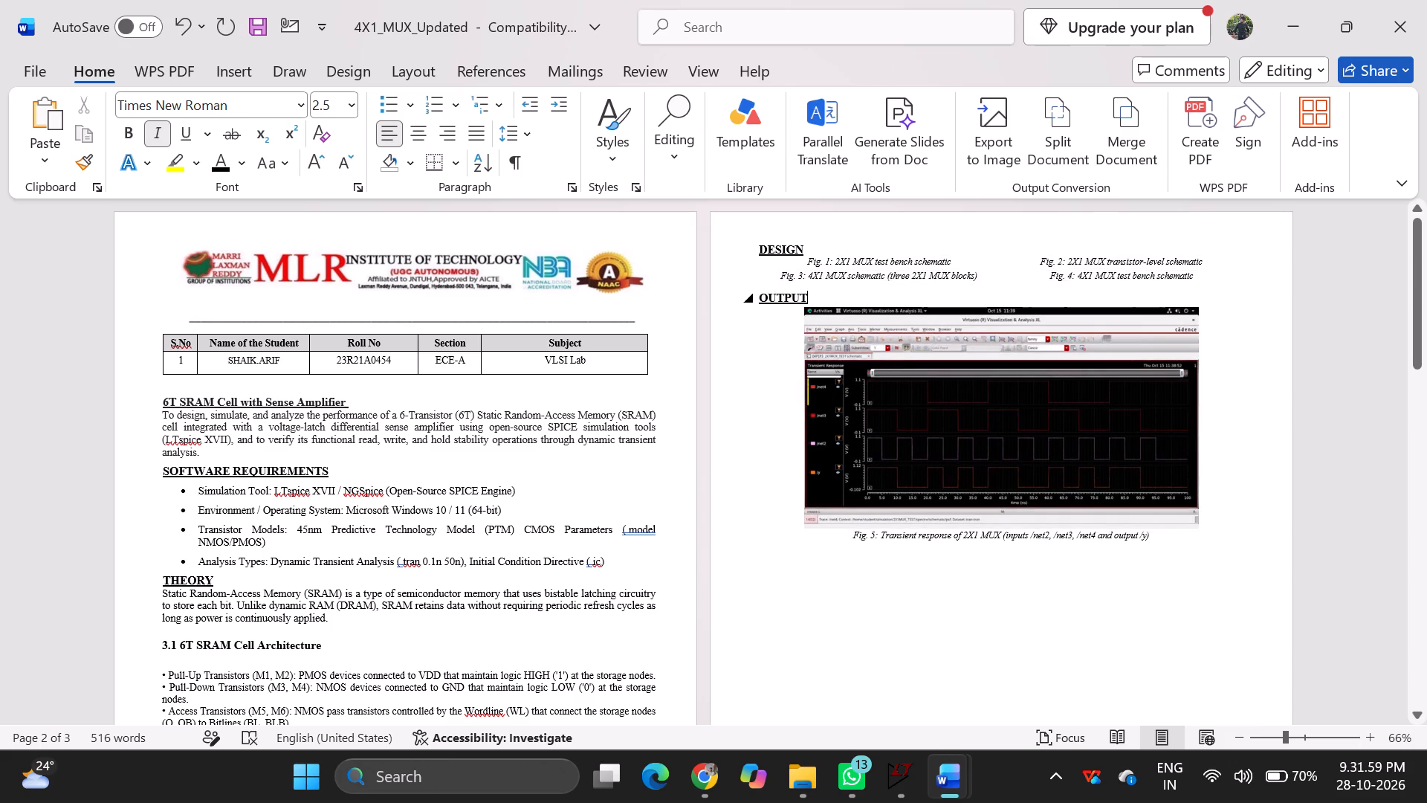
{"action": "left_click_drag", "start_coordinate": [869, 282], "coordinate": [831, 266]}
{"action": "left_click", "coordinate": [870, 293]}
{"action": "left_click", "coordinate": [870, 293]}
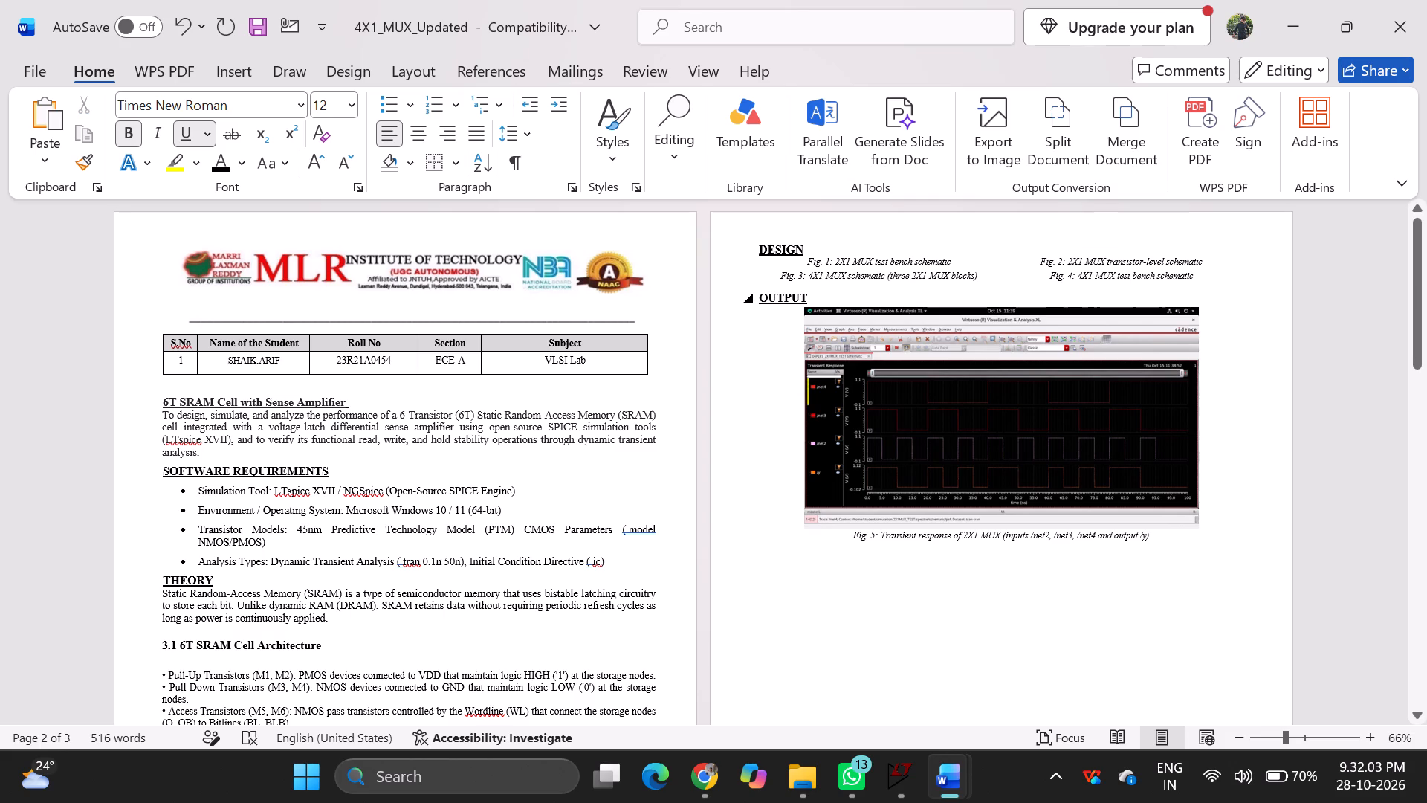
{"action": "left_click_drag", "start_coordinate": [806, 258], "coordinate": [1189, 277]}
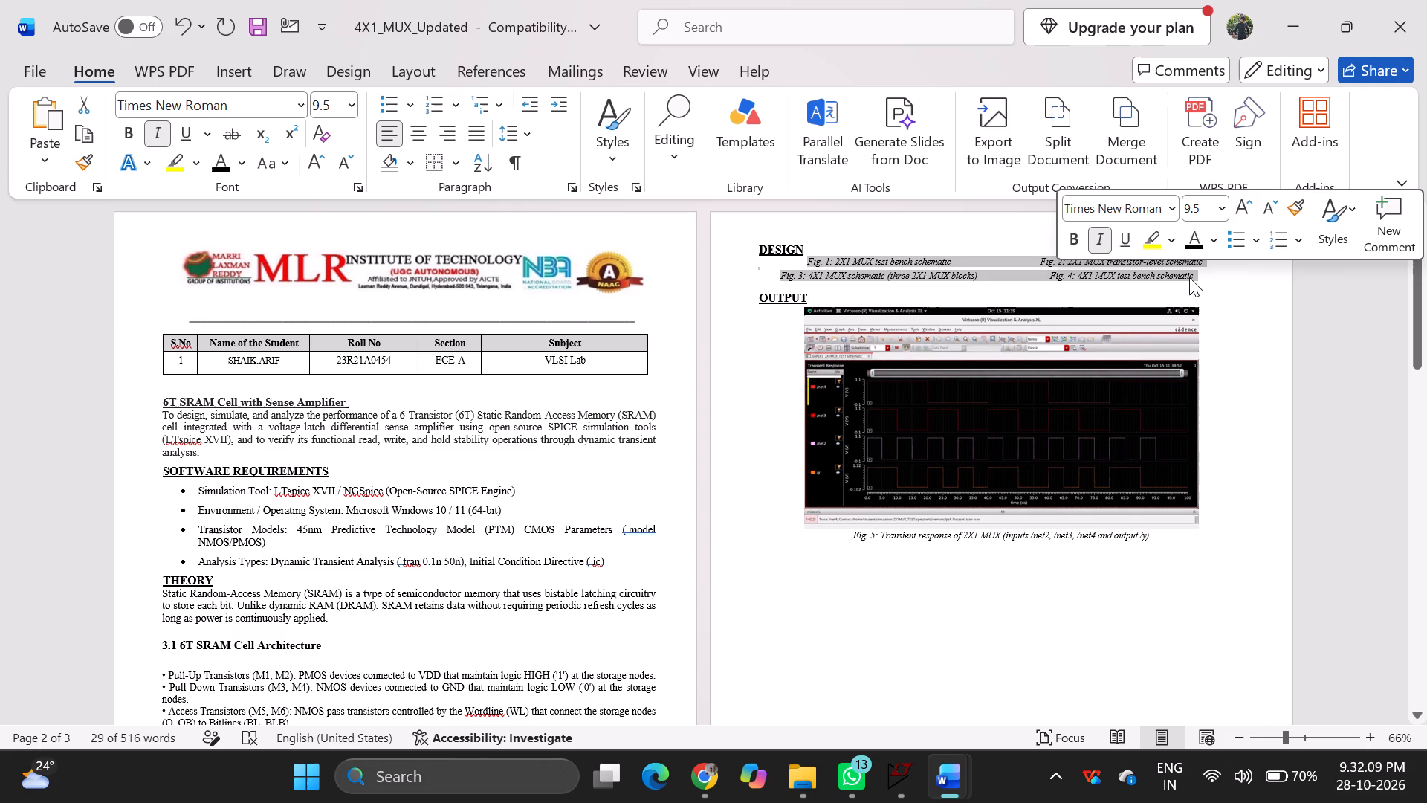
{"action": "key", "text": "BackSpace"}
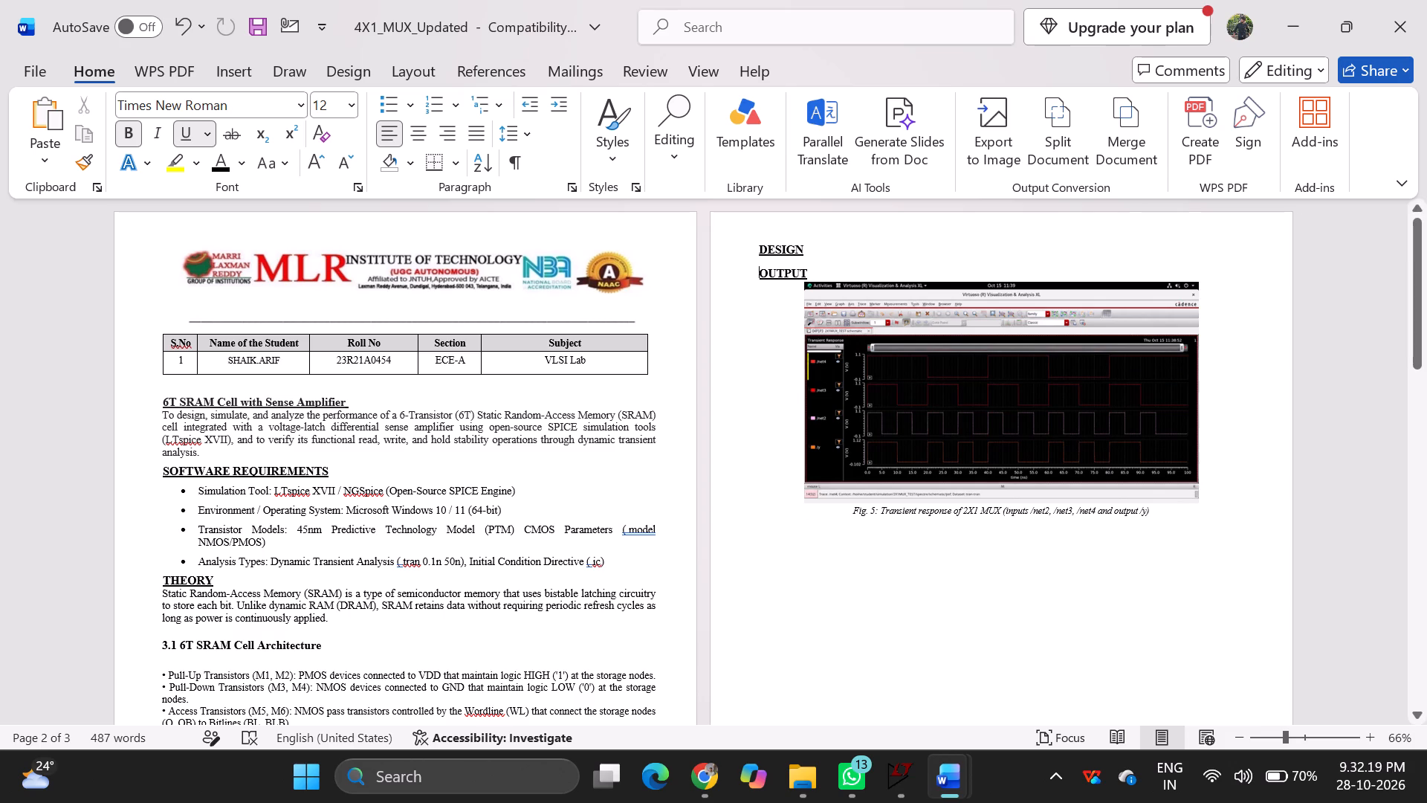
Insert the vlsi lab picture from Downloads on a new line under the DESIGN heading.
{"action": "left_click", "coordinate": [810, 253]}
{"action": "key", "text": "Return"}
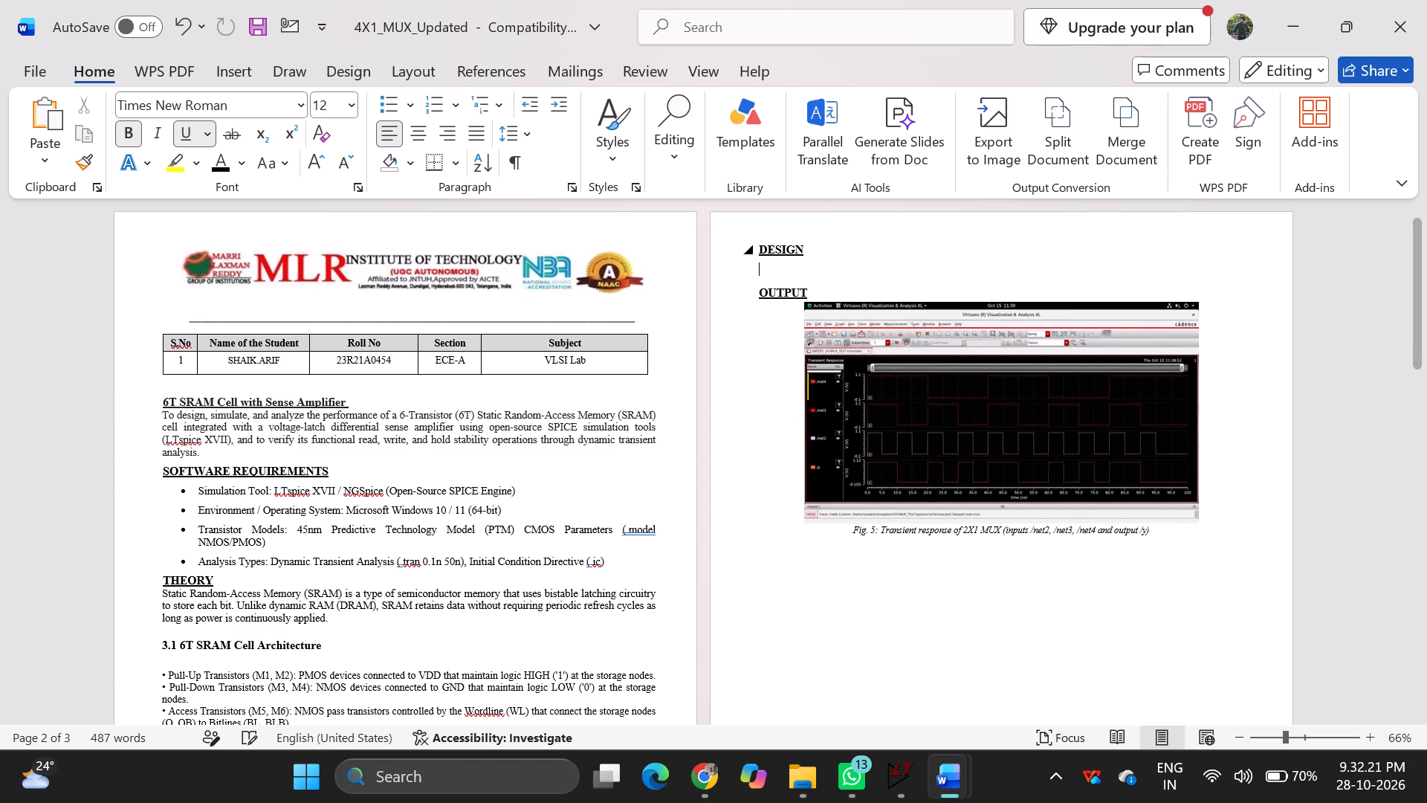
{"action": "left_click", "coordinate": [230, 79]}
{"action": "left_click", "coordinate": [230, 138]}
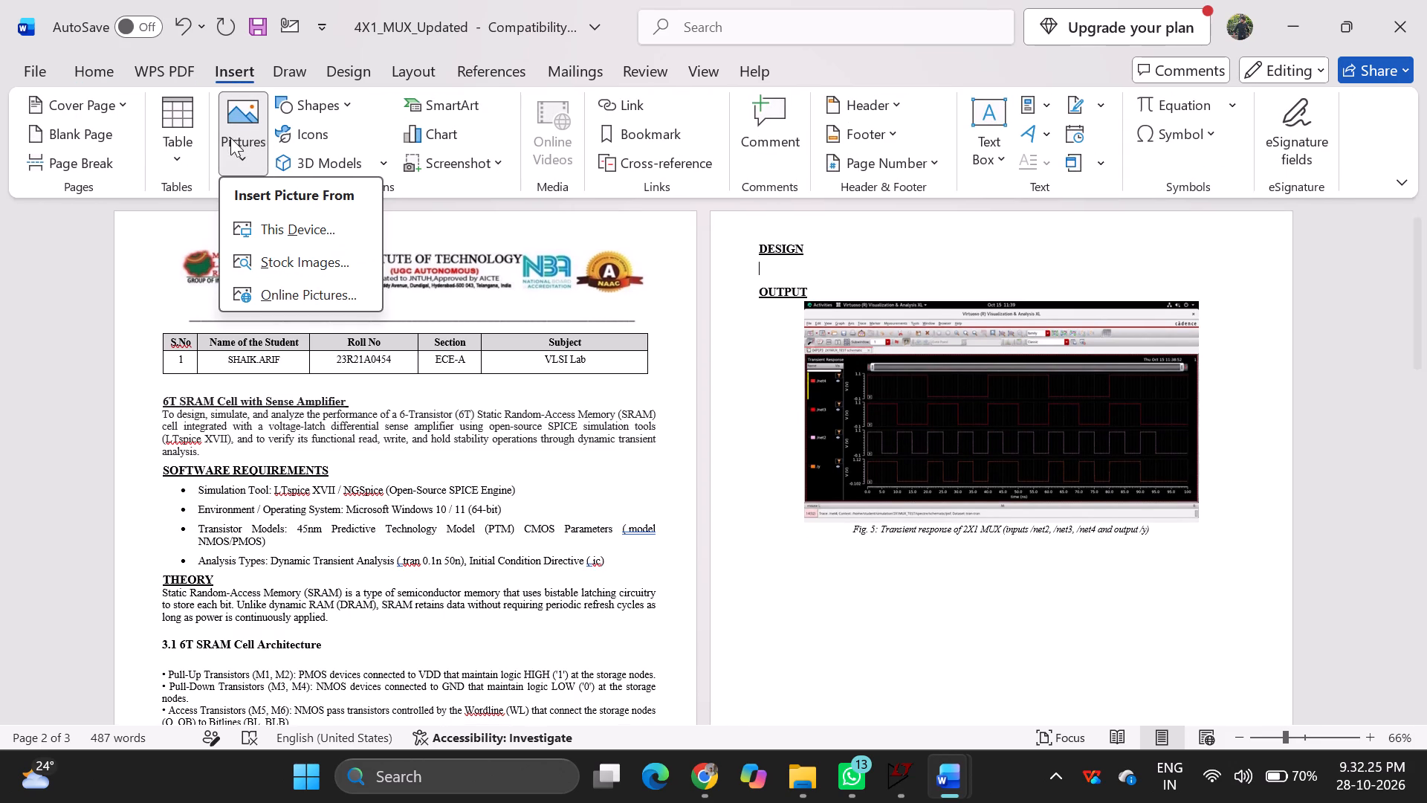
{"action": "left_click", "coordinate": [281, 219]}
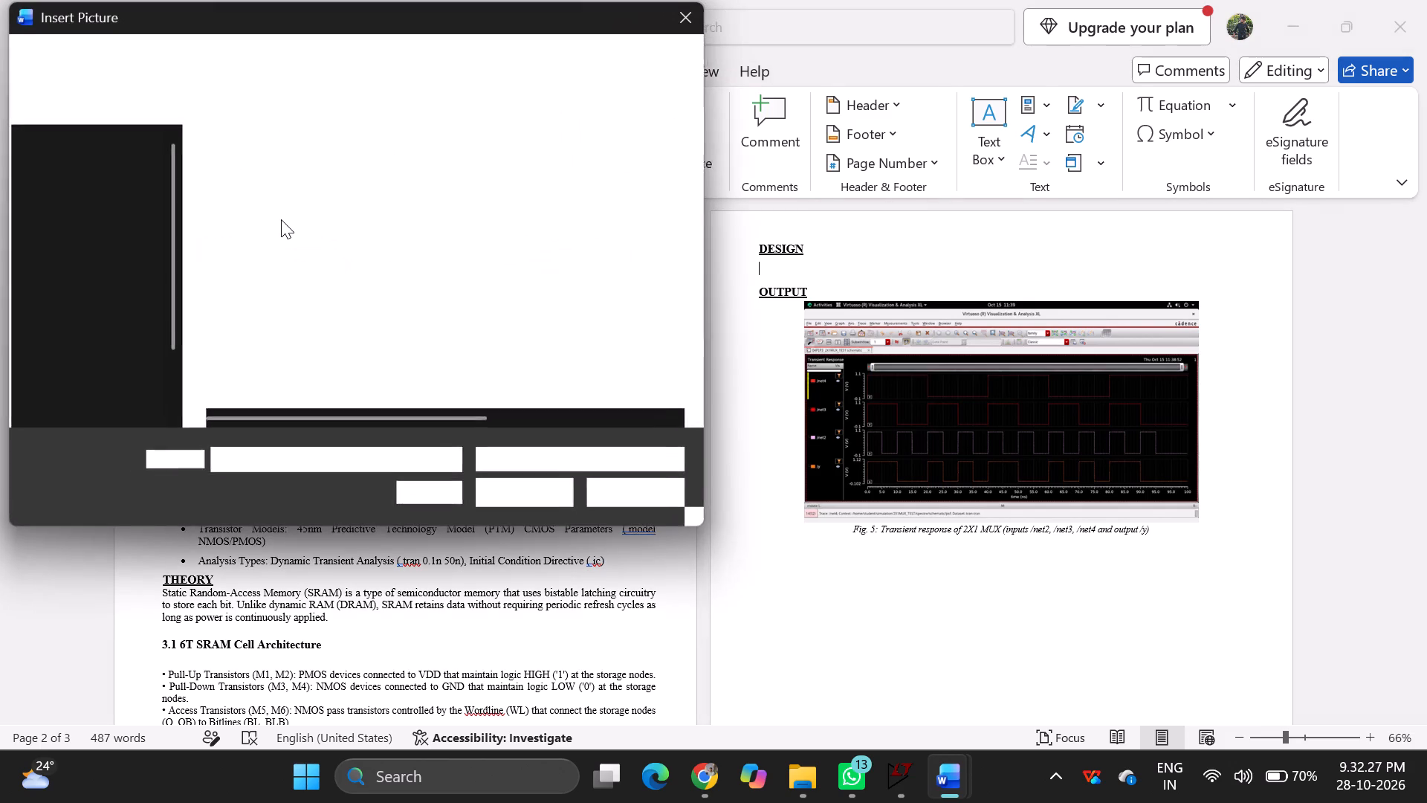
{"action": "left_click", "coordinate": [100, 322]}
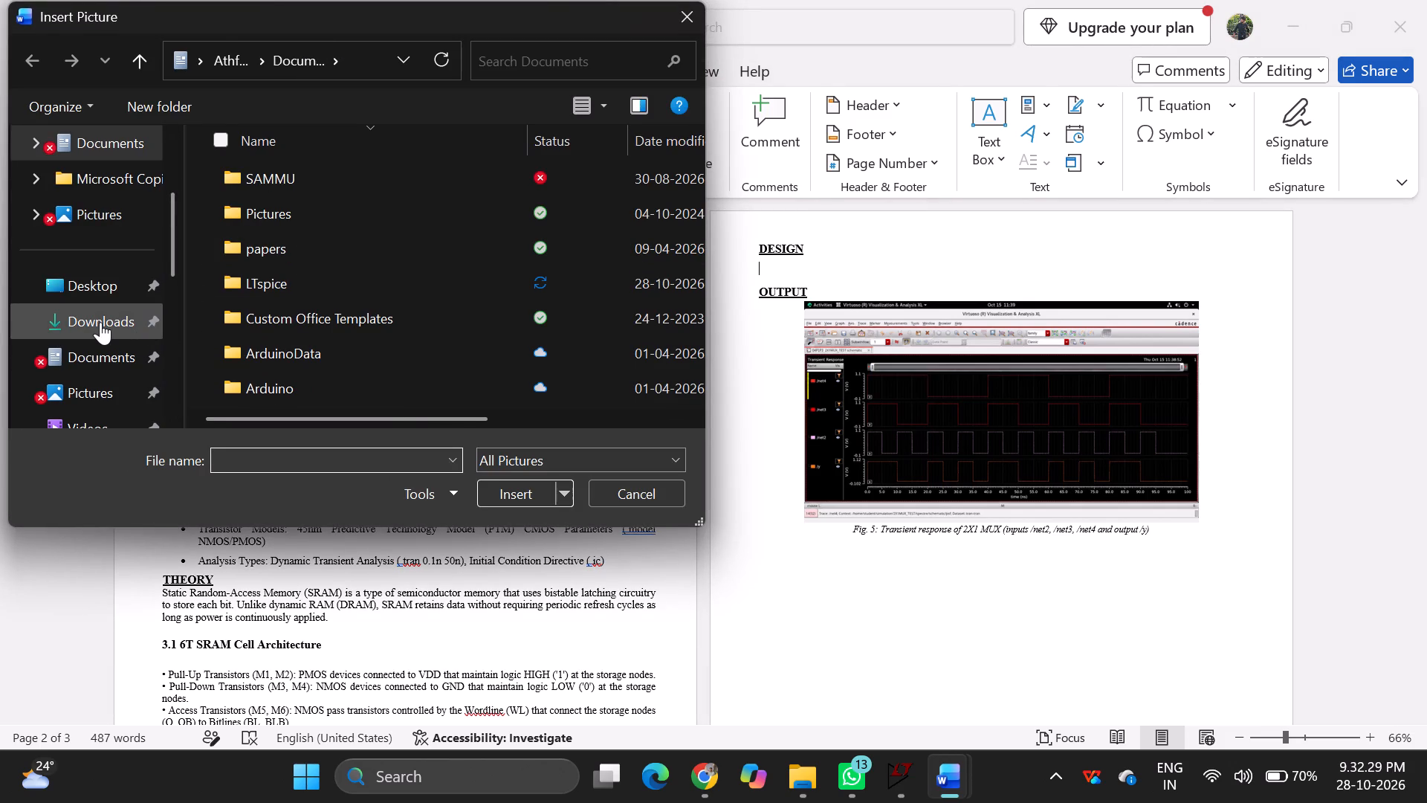
{"action": "left_click", "coordinate": [282, 213]}
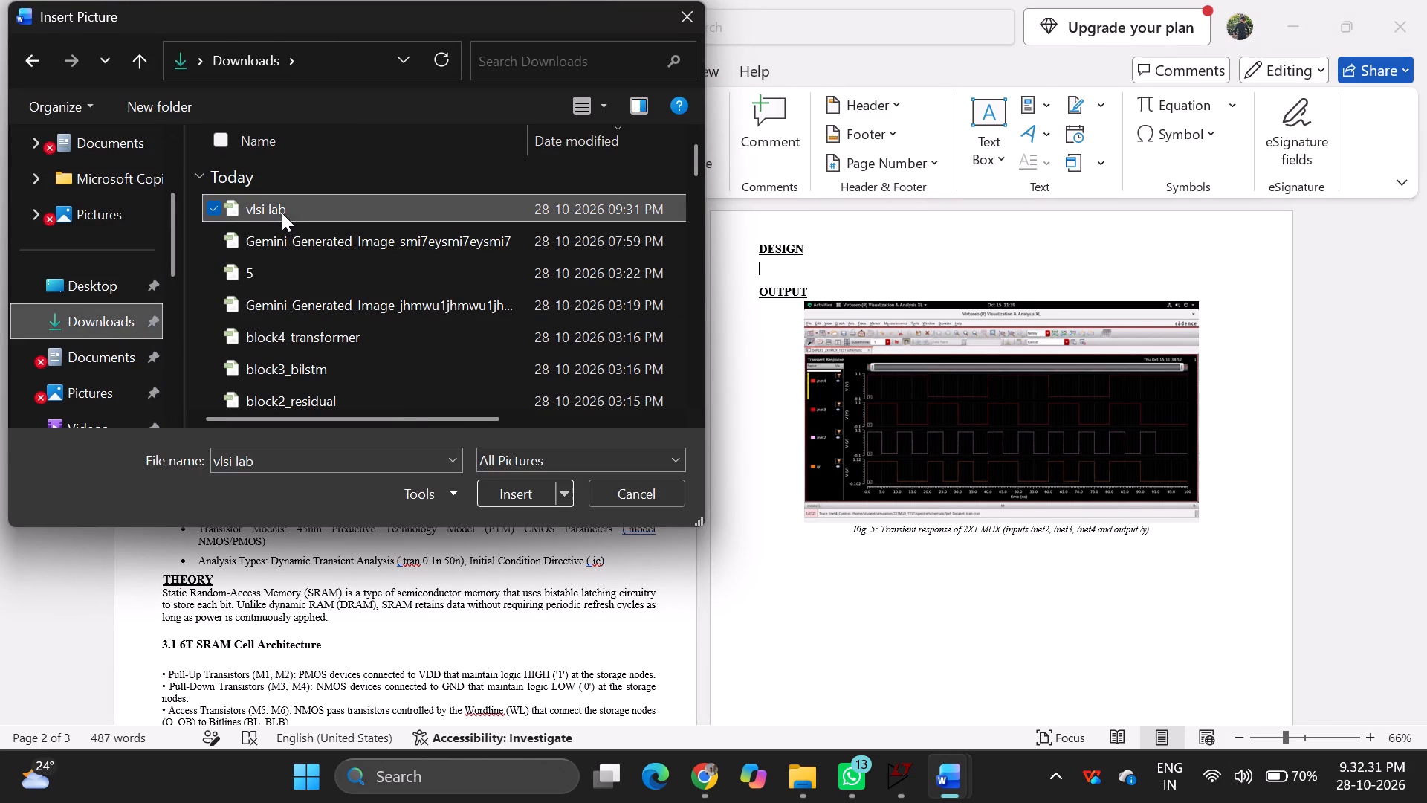
{"action": "left_click", "coordinate": [502, 490]}
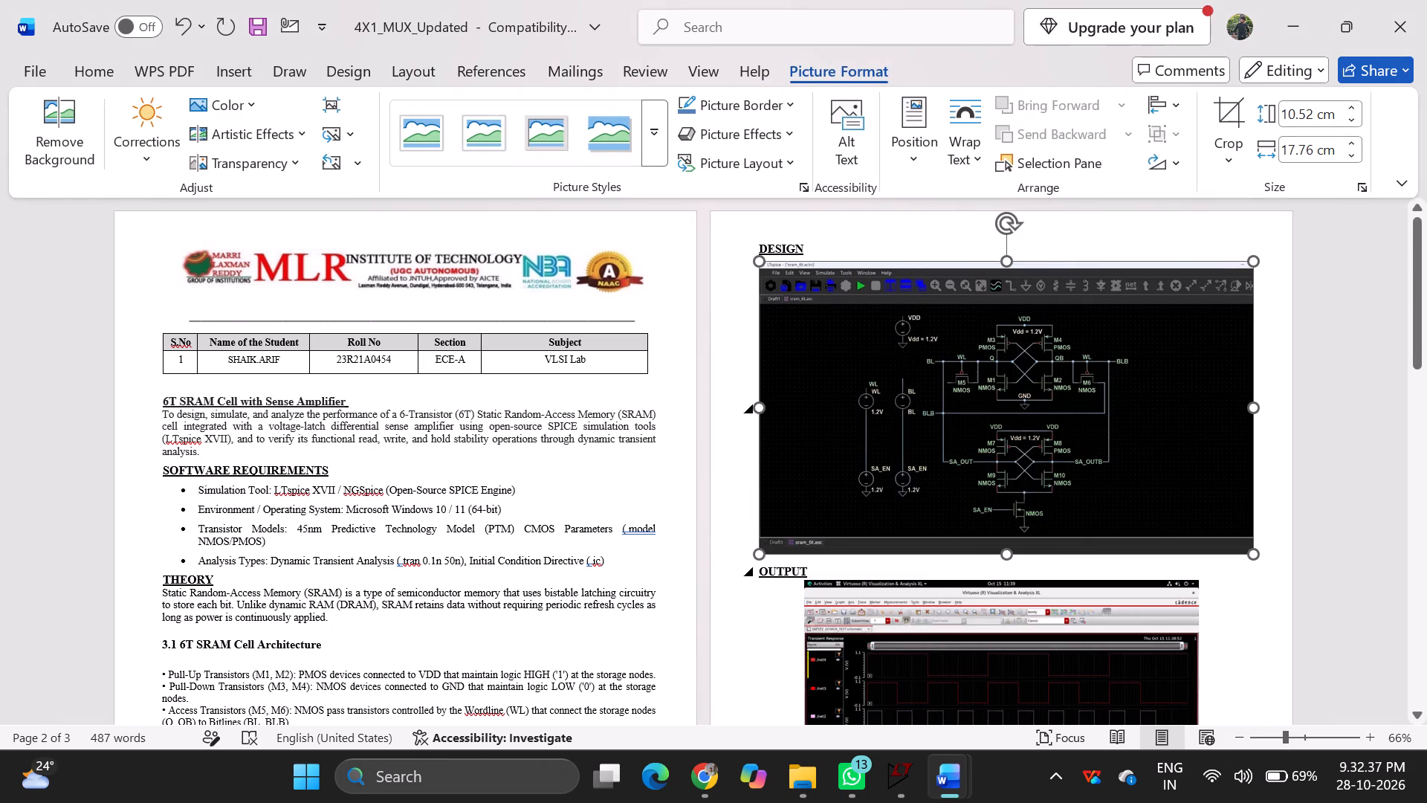
Delete the Fig. 5 transient response picture and its 2X1 MUX caption under the OUTPUT heading.
{"action": "scroll", "coordinate": [896, 576], "scroll_direction": "down", "scroll_amount": 2}
{"action": "left_click", "coordinate": [923, 563]}
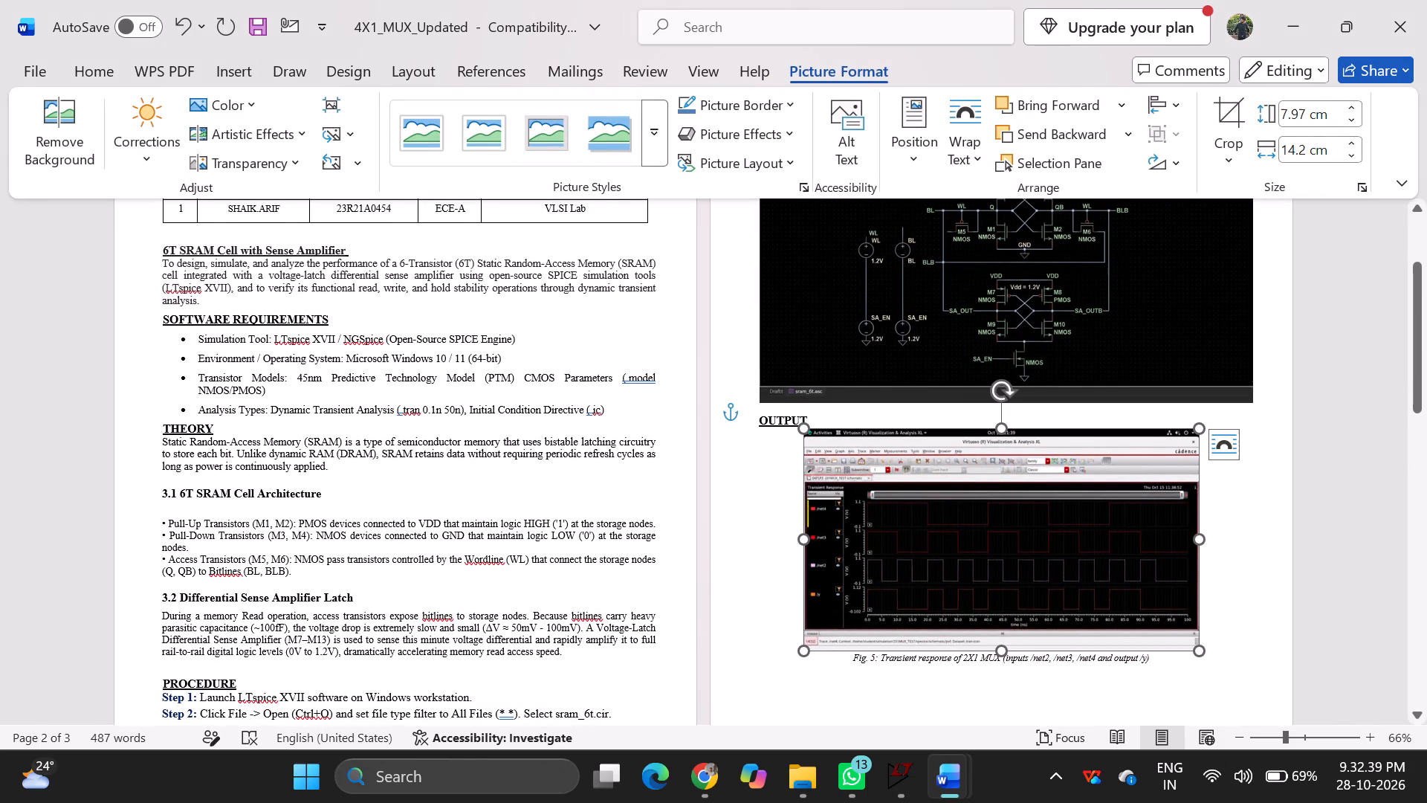
{"action": "key", "text": "BackSpace"}
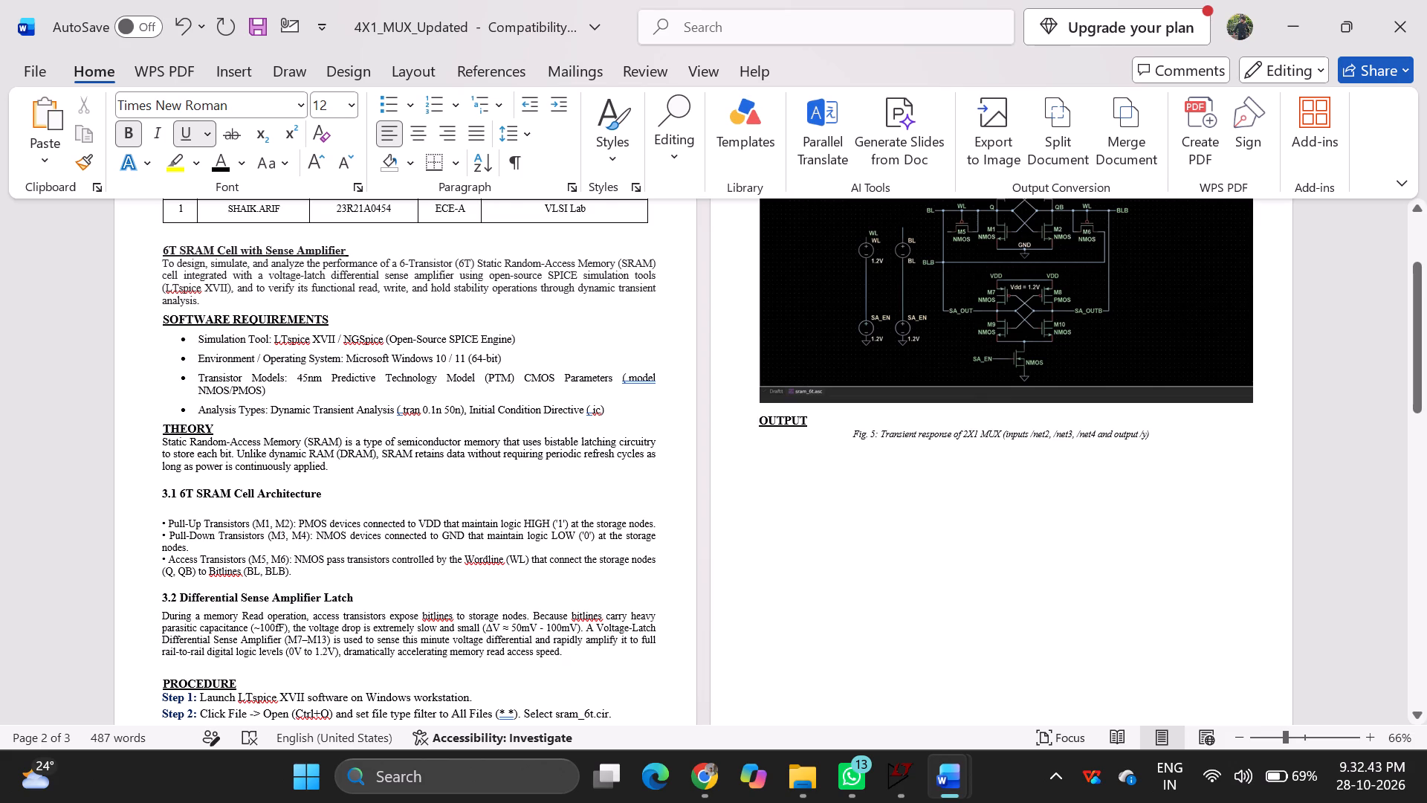
{"action": "left_click_drag", "start_coordinate": [852, 433], "coordinate": [1172, 430]}
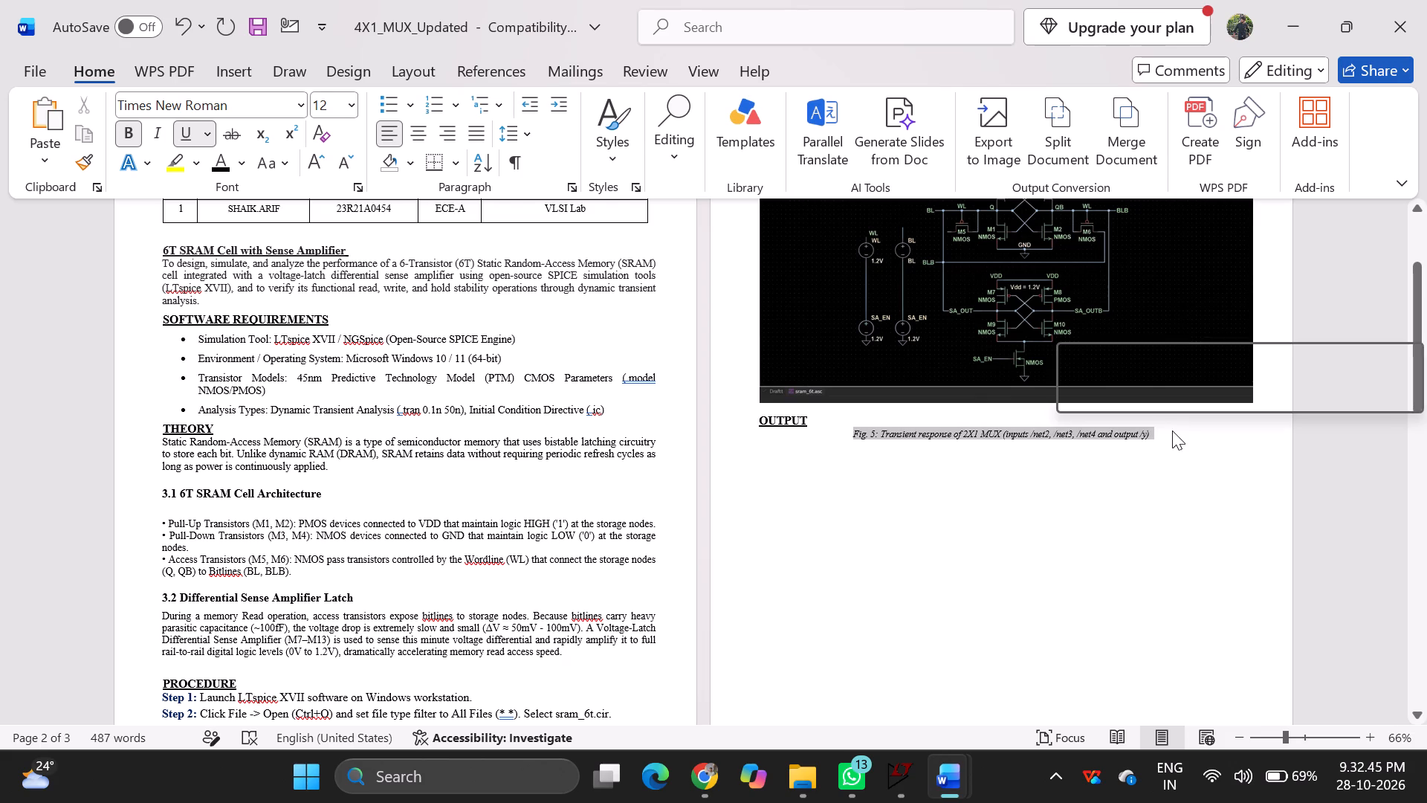
{"action": "key", "text": "BackSpace"}
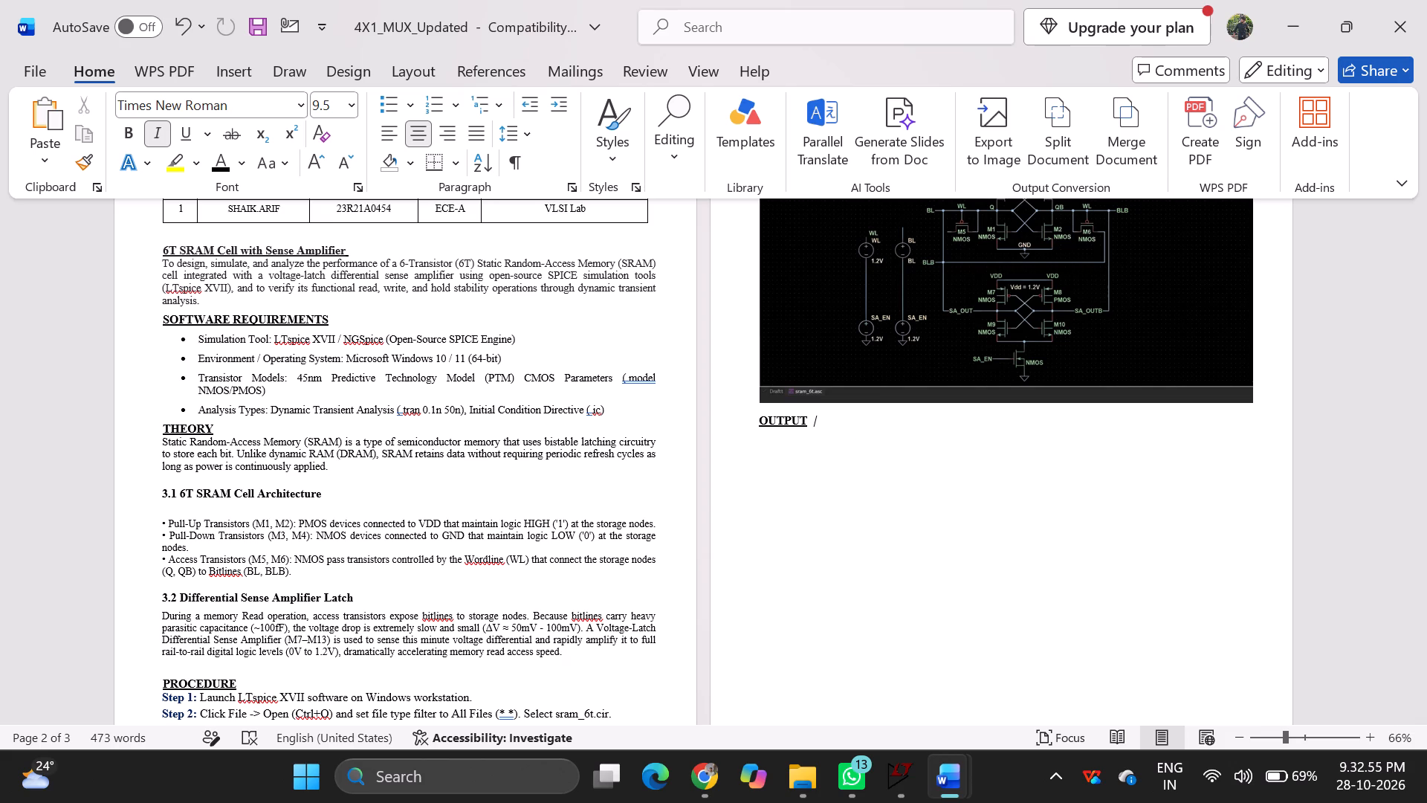
{"action": "key", "text": "Return"}
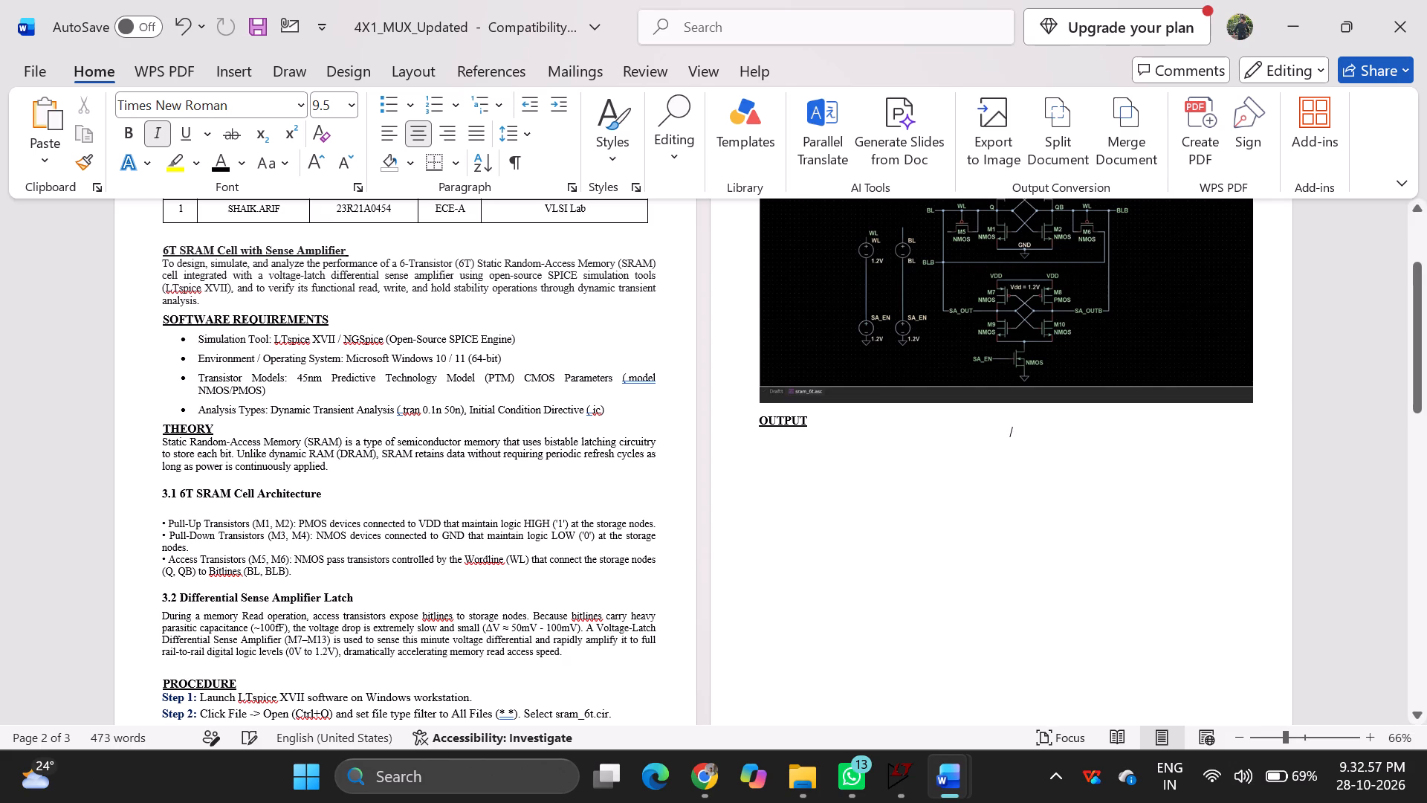
{"action": "left_click", "coordinate": [769, 459]}
{"action": "left_click", "coordinate": [792, 459]}
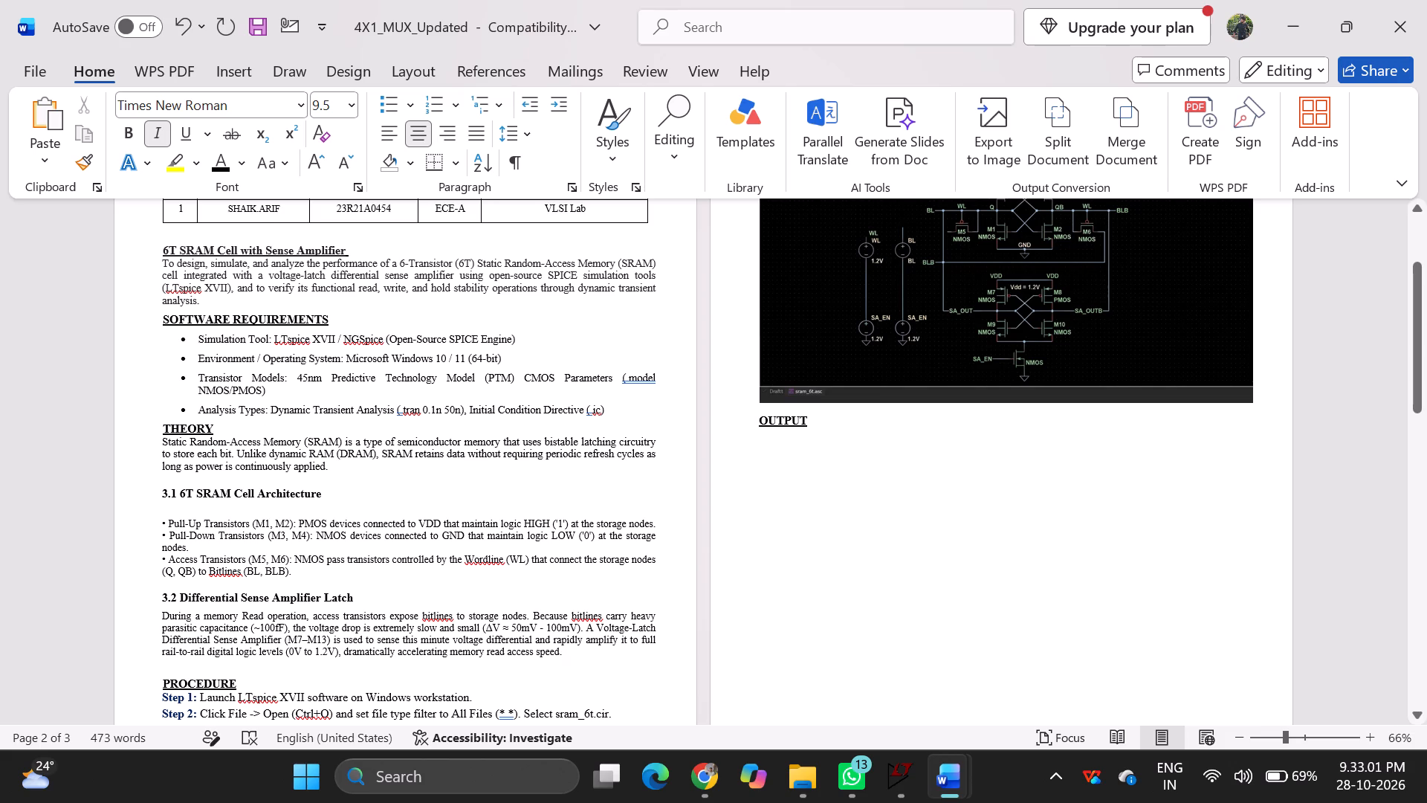
{"action": "left_click", "coordinate": [234, 73]}
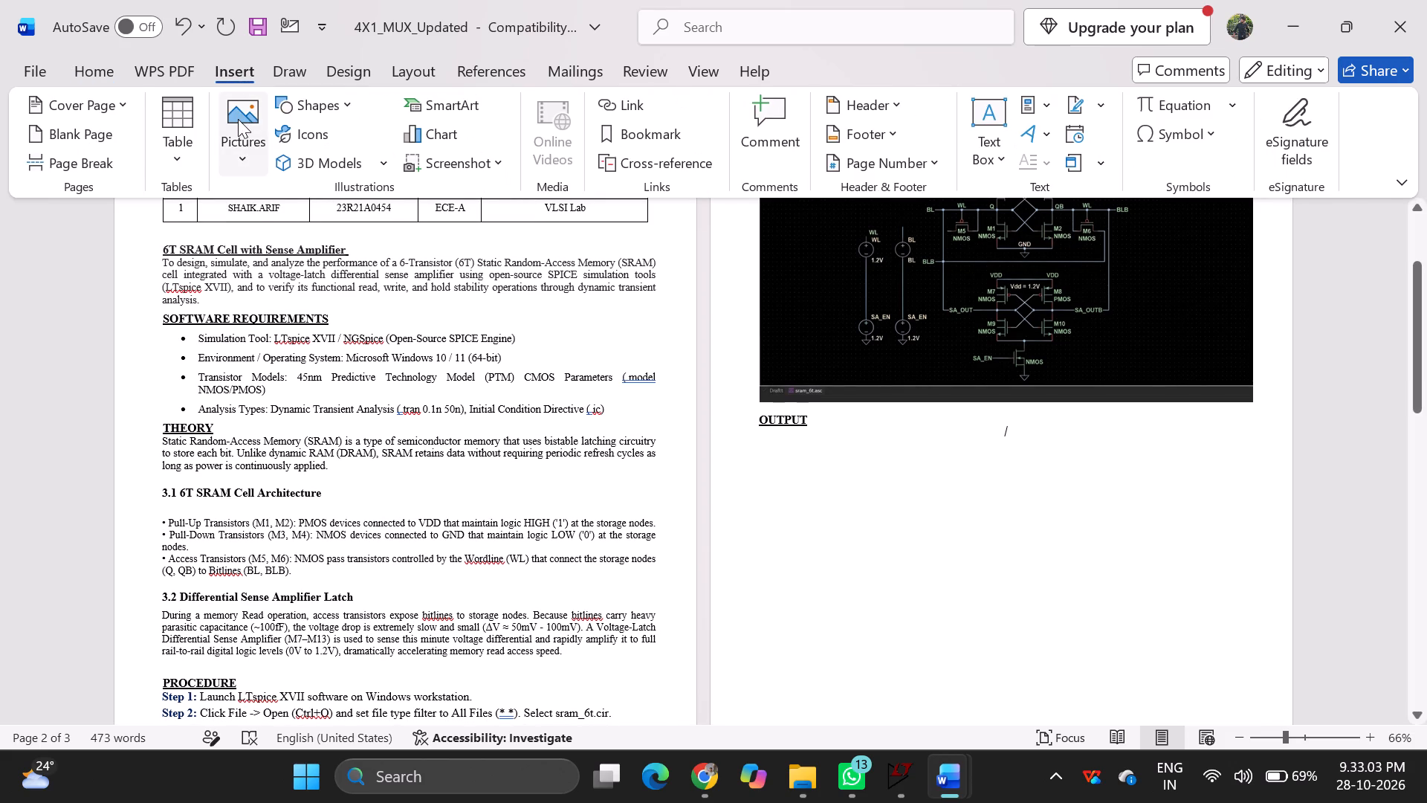
{"action": "left_click", "coordinate": [238, 119]}
{"action": "left_click", "coordinate": [269, 230]}
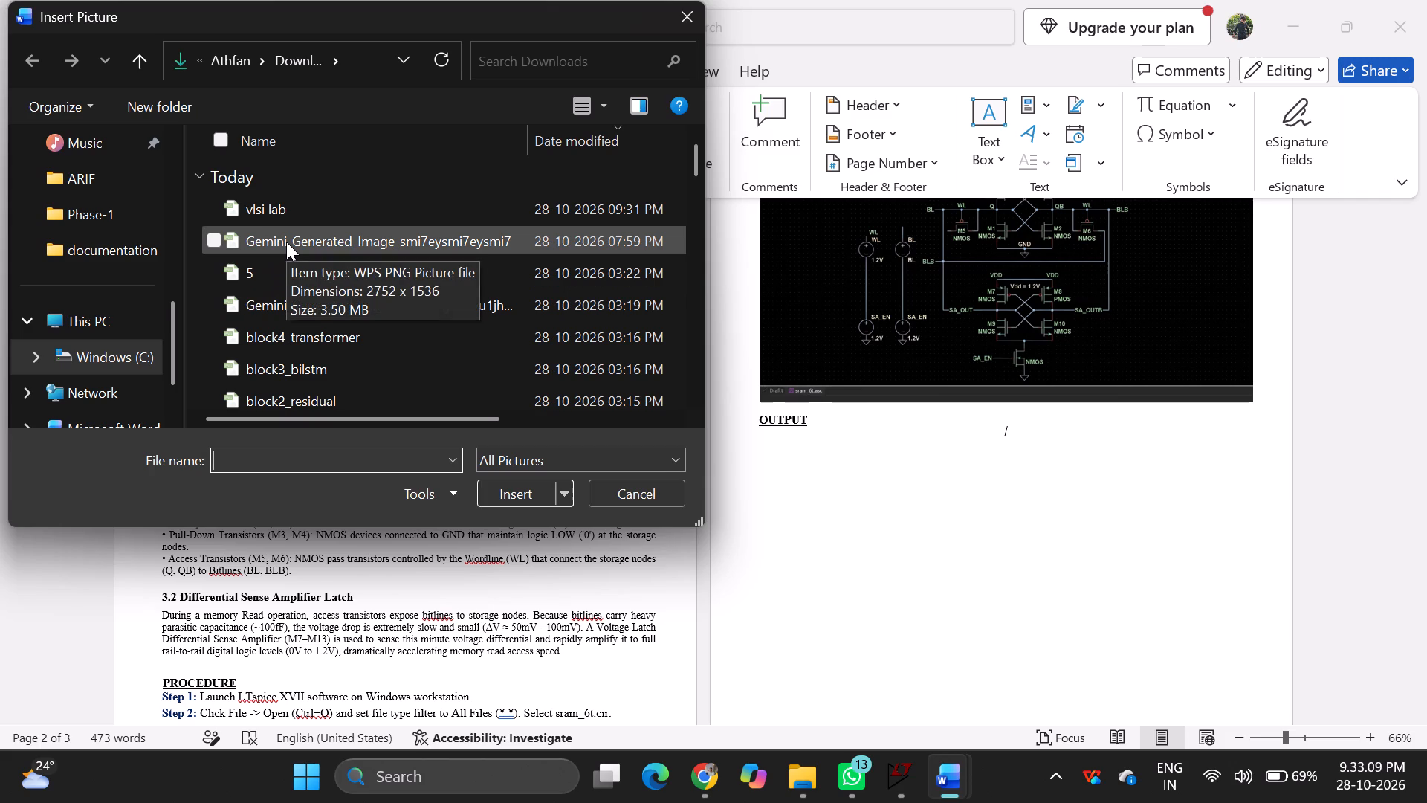
{"action": "scroll", "coordinate": [79, 216], "scroll_direction": "up", "scroll_amount": 5}
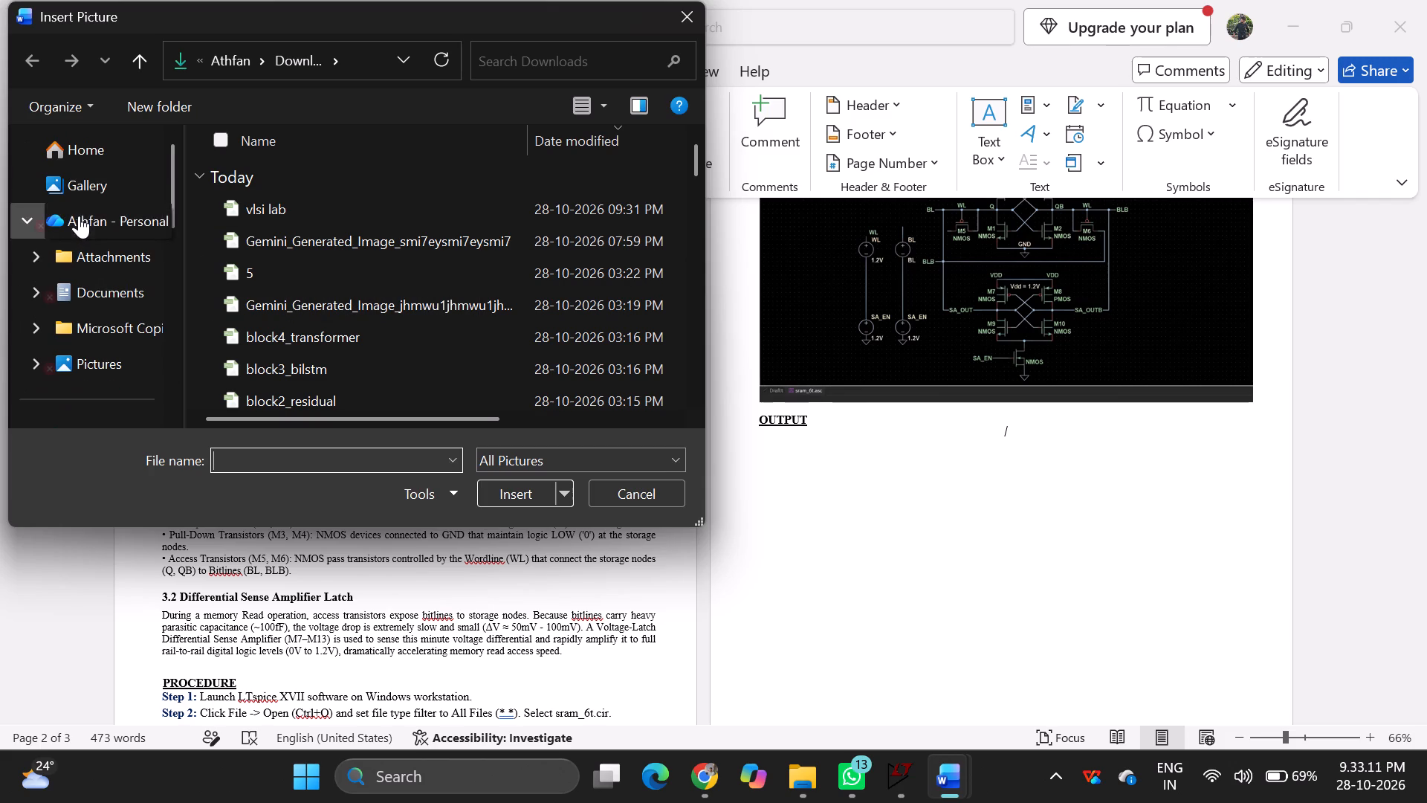
{"action": "scroll", "coordinate": [97, 343], "scroll_direction": "down", "scroll_amount": 1}
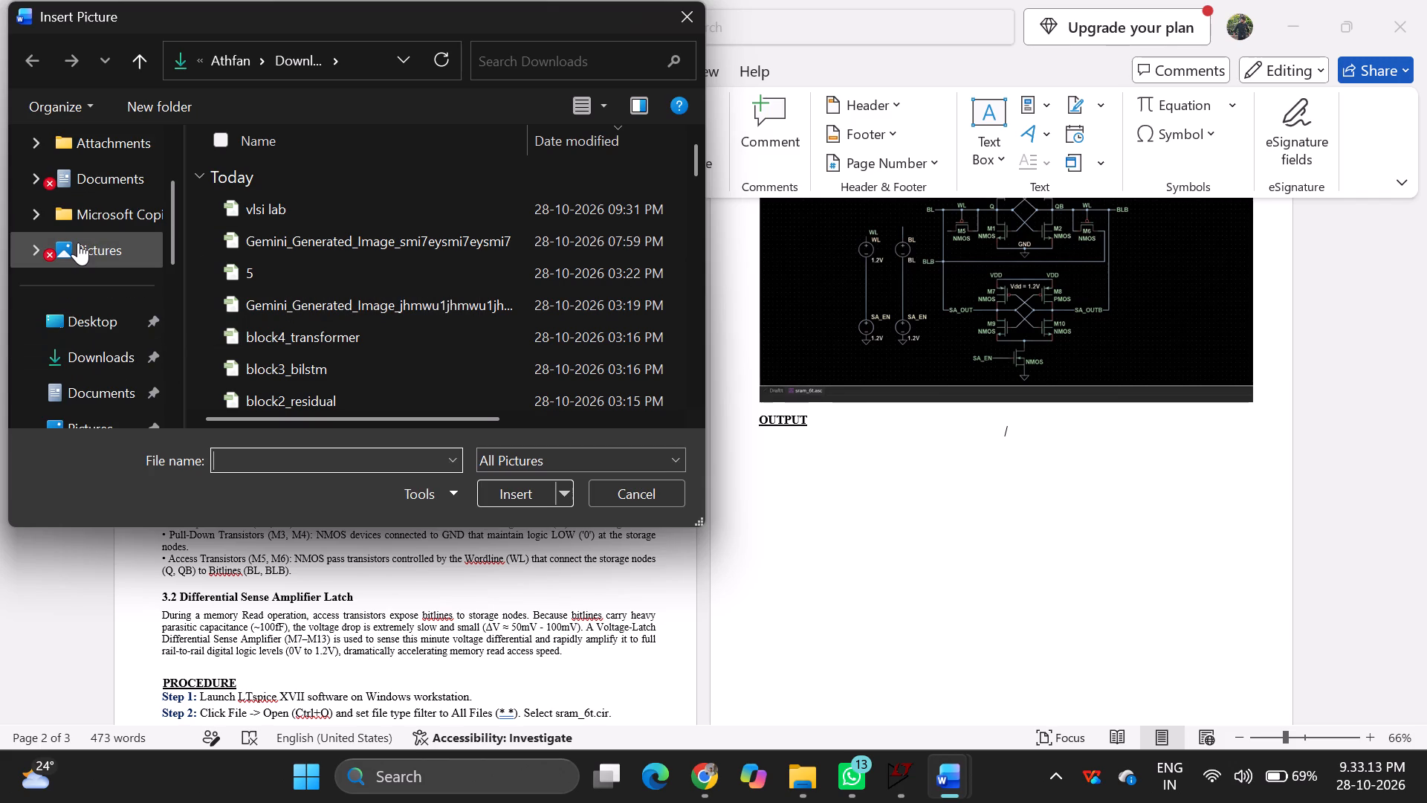
{"action": "left_click", "coordinate": [78, 240]}
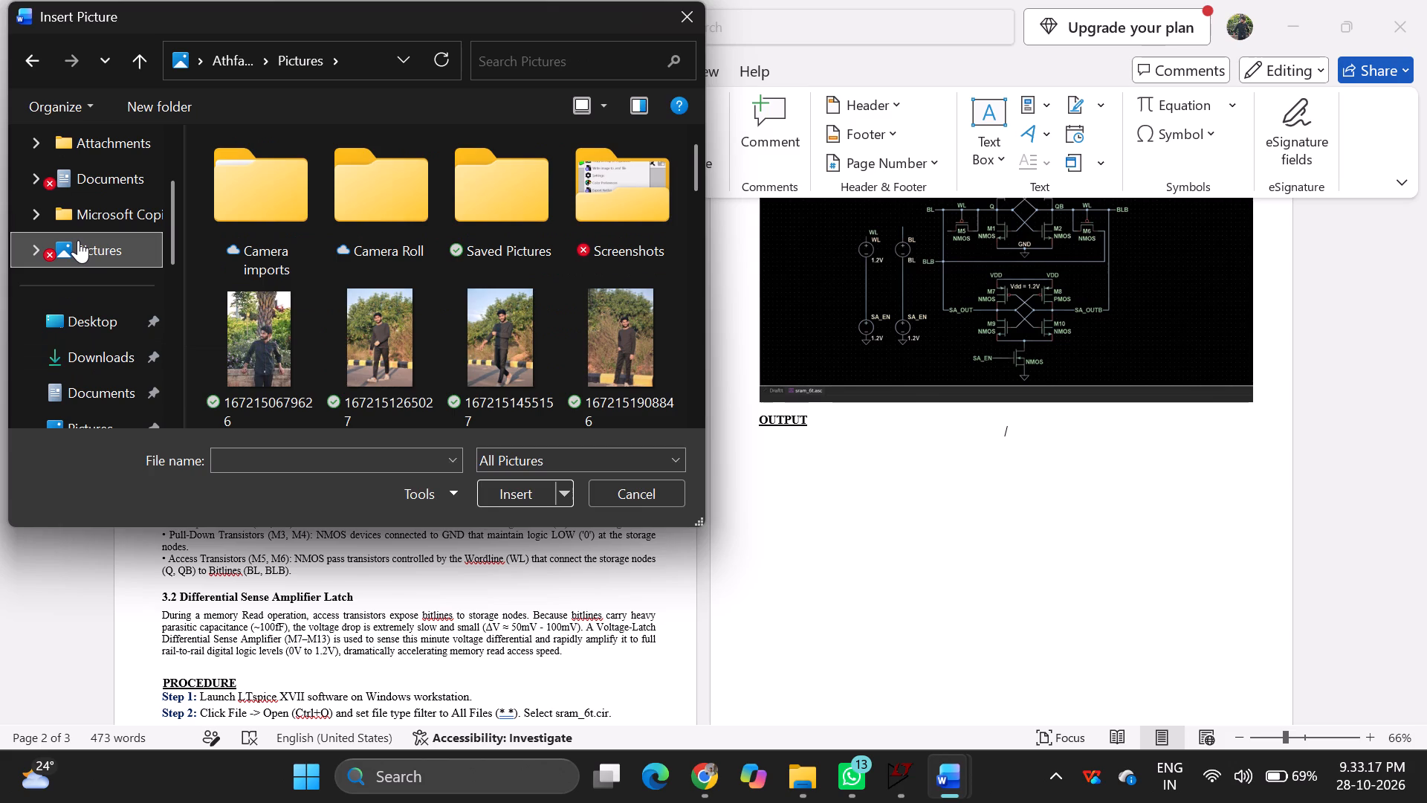
{"action": "left_click", "coordinate": [582, 200]}
{"action": "scroll", "coordinate": [551, 382], "scroll_direction": "down", "scroll_amount": 12}
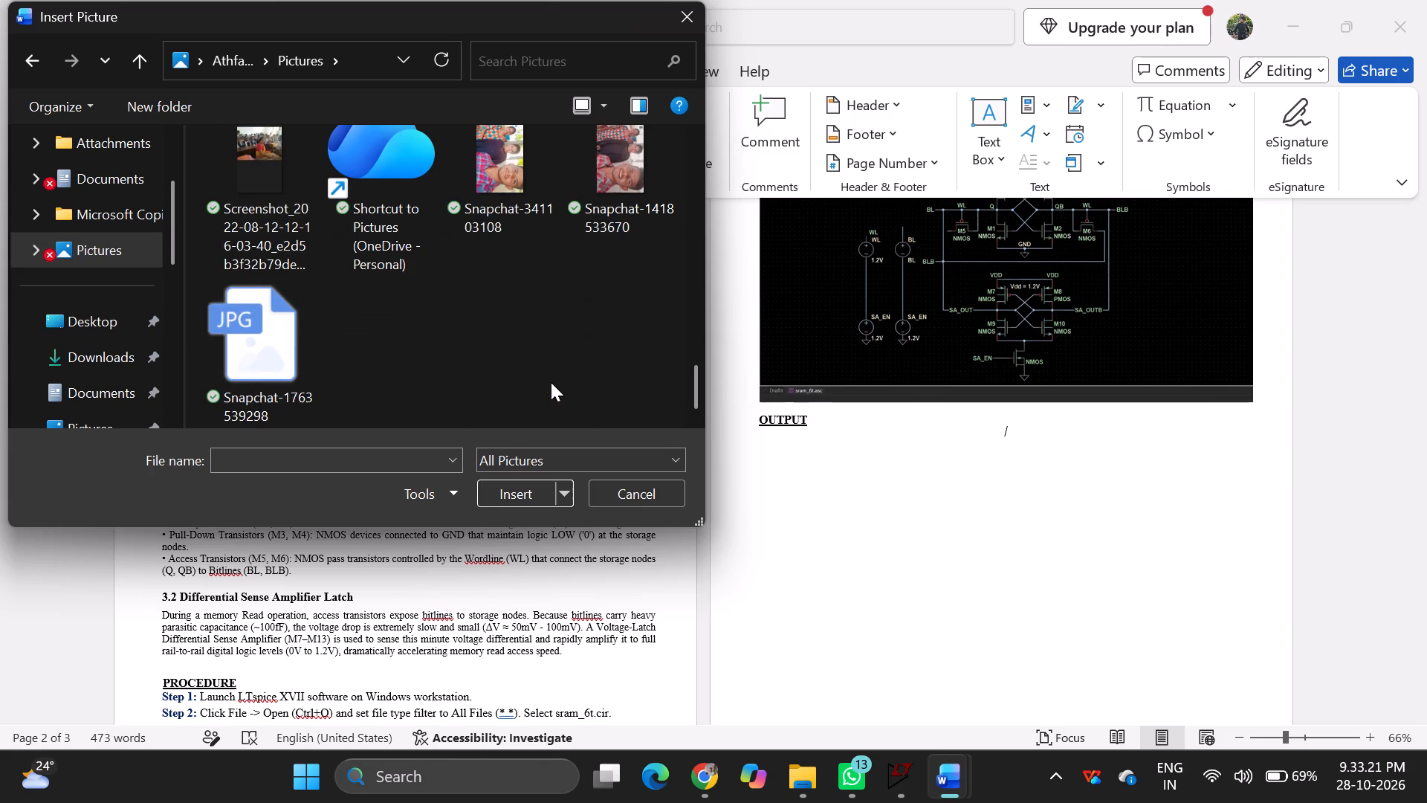
{"action": "scroll", "coordinate": [551, 382], "scroll_direction": "down", "scroll_amount": 3}
{"action": "scroll", "coordinate": [551, 382], "scroll_direction": "up", "scroll_amount": 4}
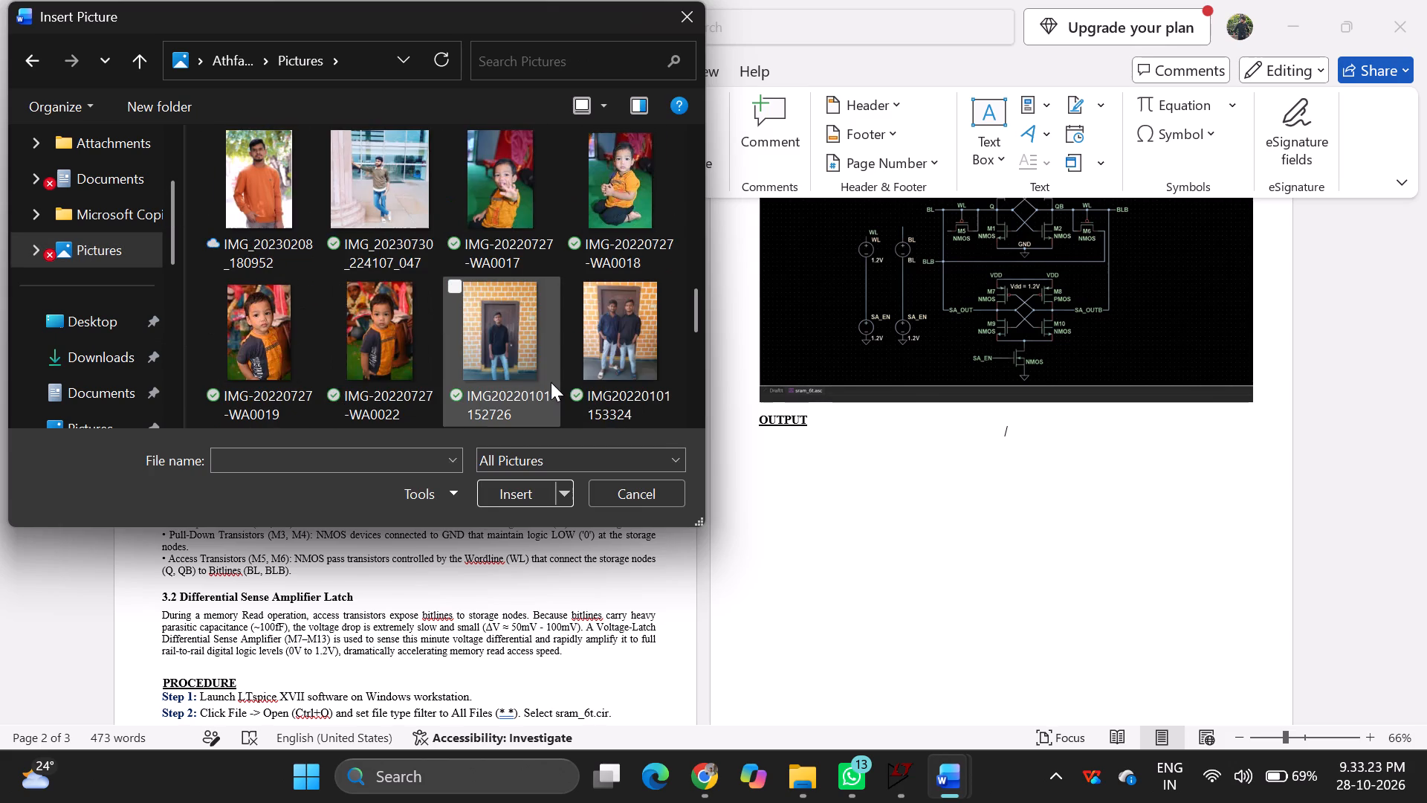
{"action": "scroll", "coordinate": [551, 382], "scroll_direction": "up", "scroll_amount": 3}
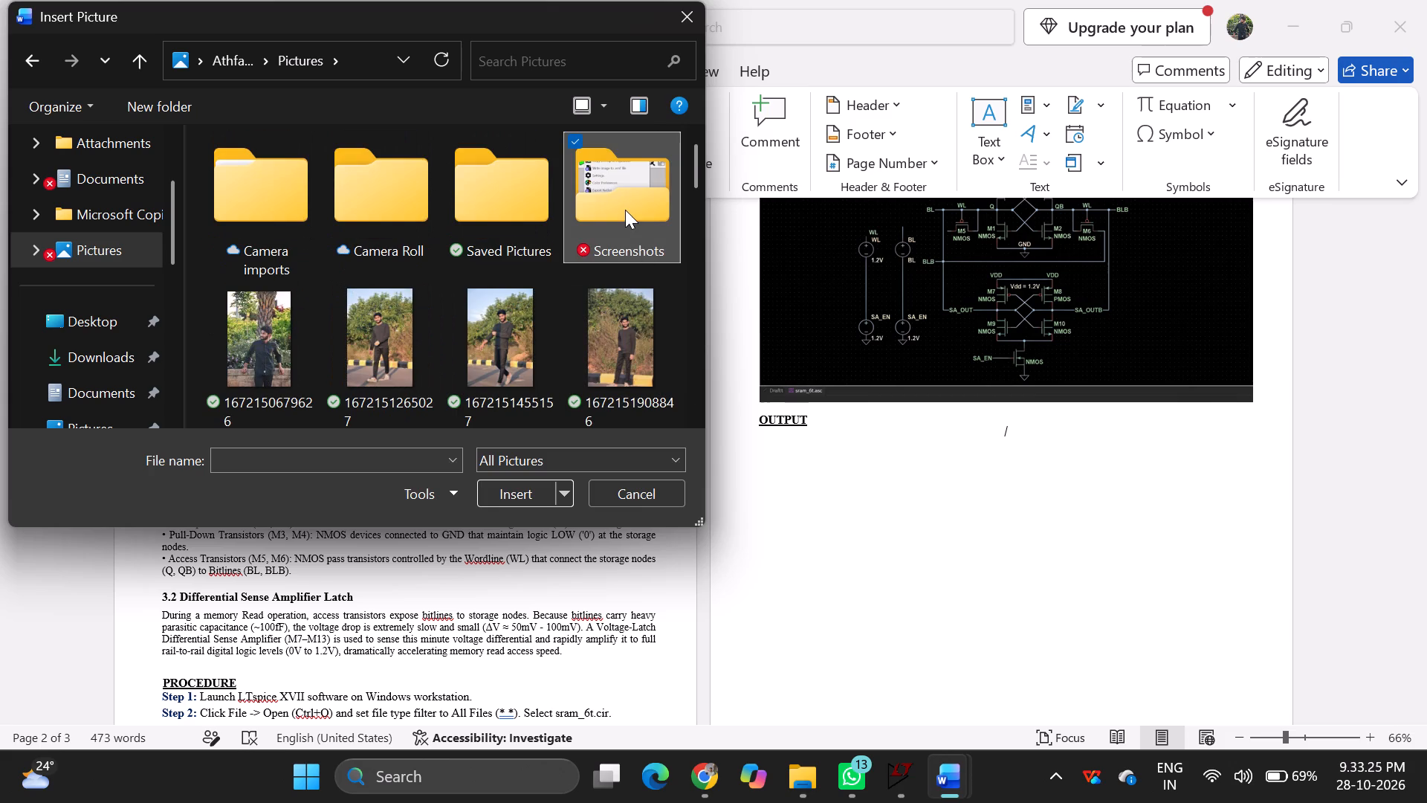
{"action": "double_click", "coordinate": [625, 210]}
{"action": "scroll", "coordinate": [527, 352], "scroll_direction": "down", "scroll_amount": 18}
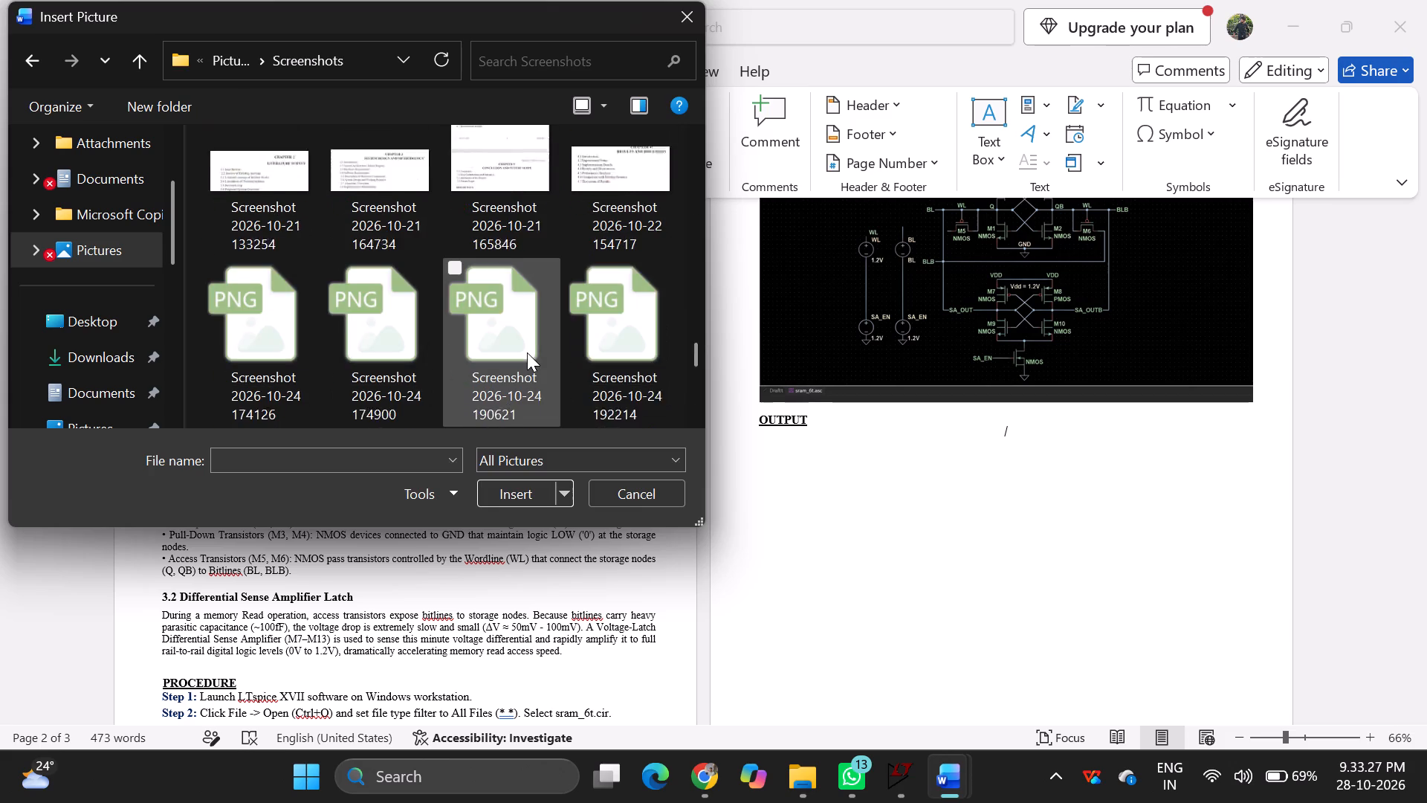
{"action": "scroll", "coordinate": [527, 352], "scroll_direction": "down", "scroll_amount": 11}
{"action": "left_click", "coordinate": [241, 343]}
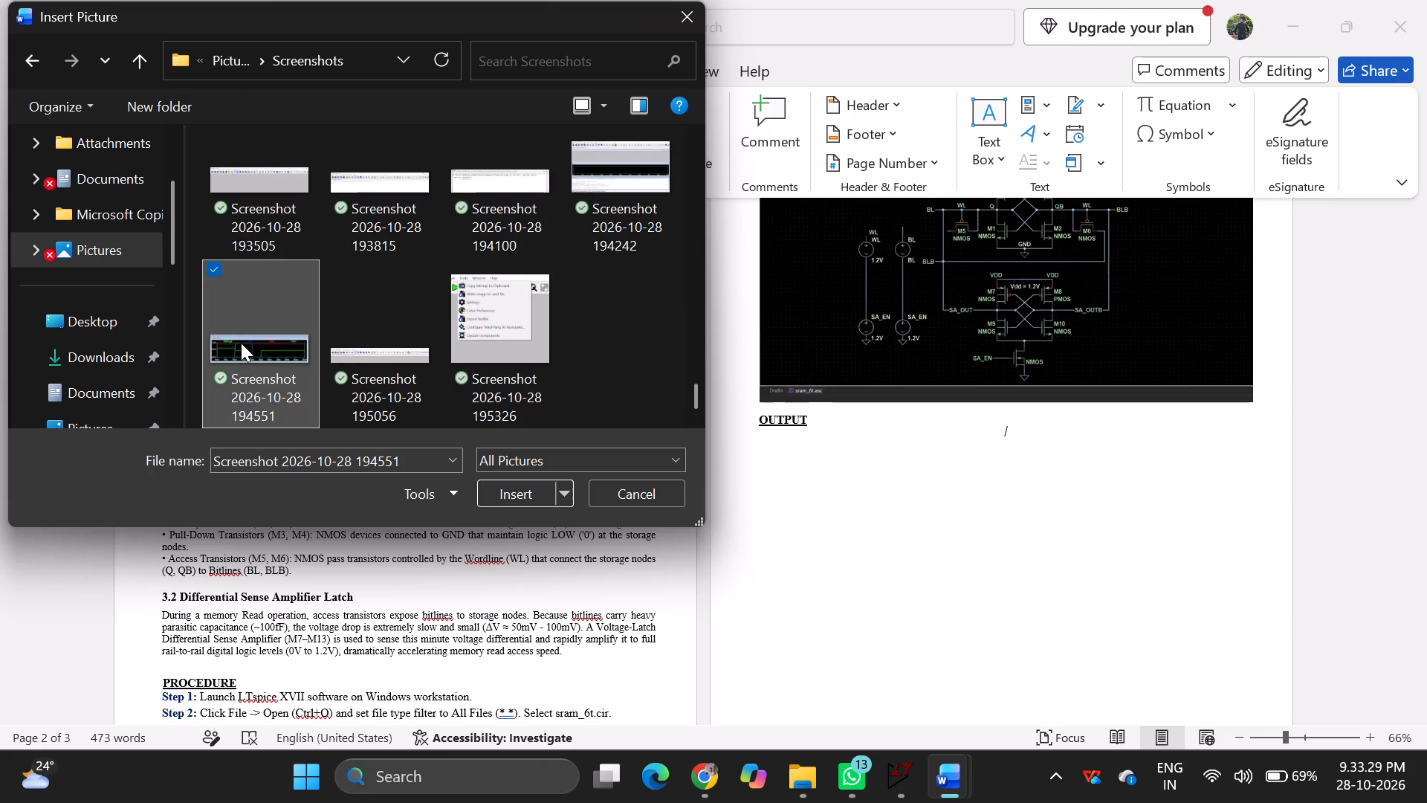
{"action": "left_click", "coordinate": [509, 488]}
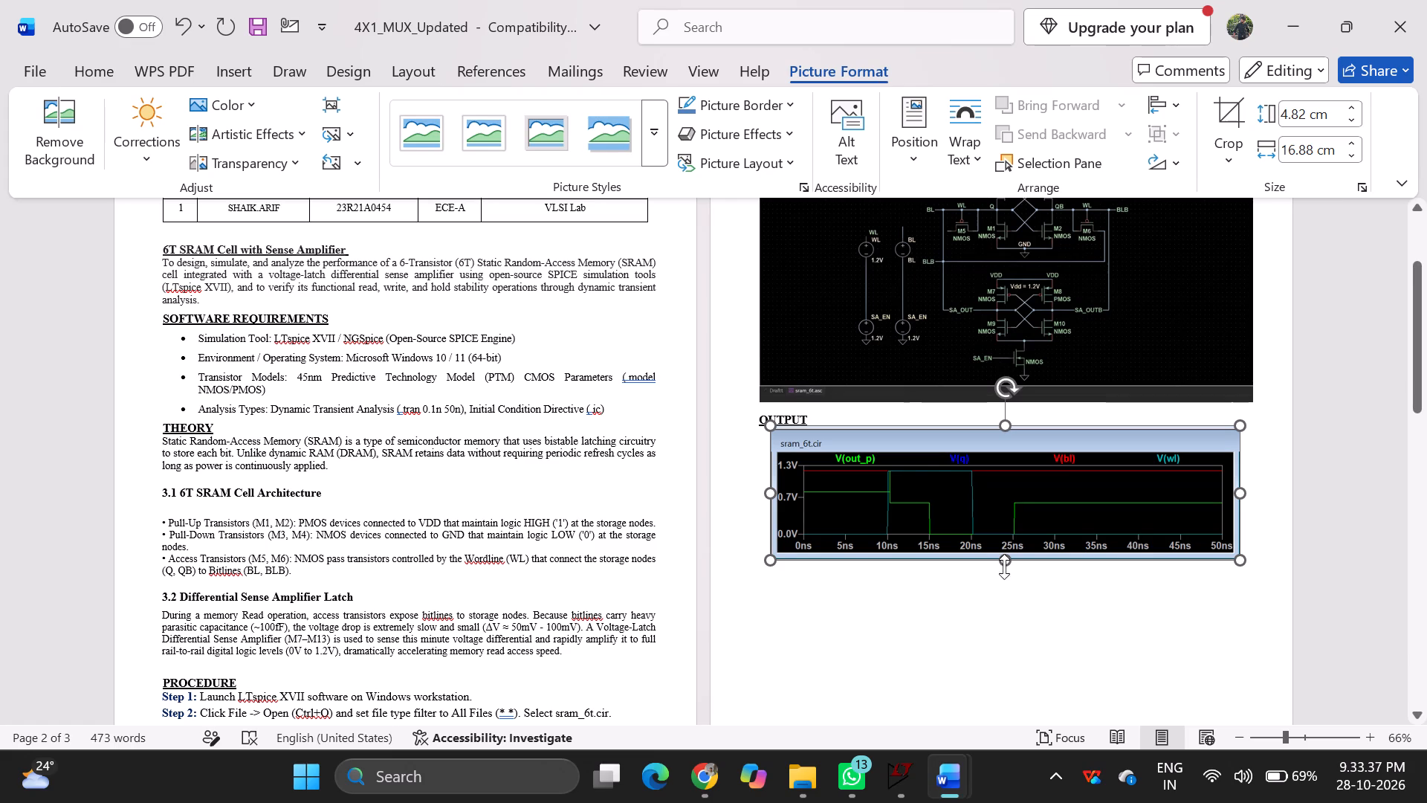
Stretch the sram_6t.cir waveform picture downward to a height of about 7.4 cm, keeping its width.
{"action": "left_click_drag", "start_coordinate": [1004, 563], "coordinate": [1026, 632]}
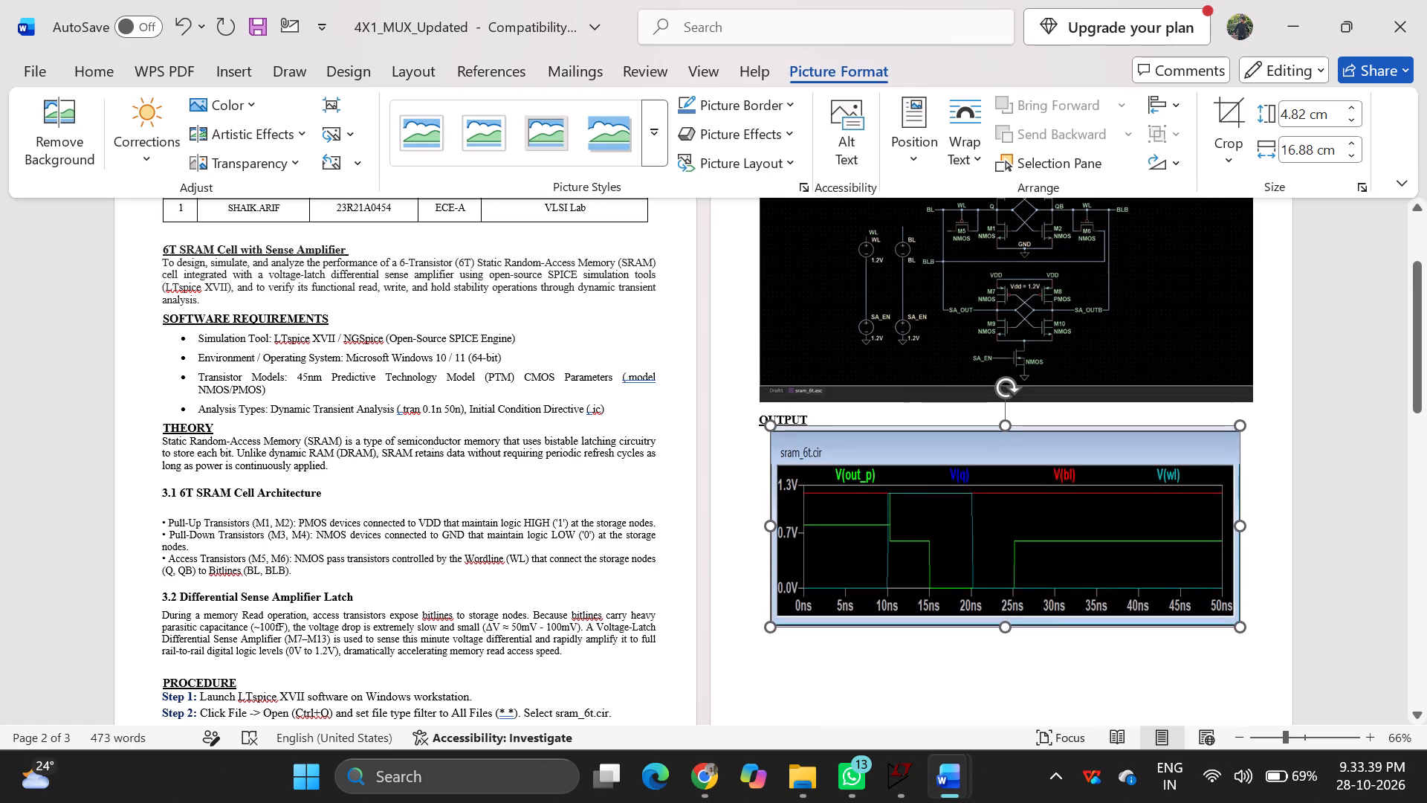
{"action": "left_click_drag", "start_coordinate": [1026, 632], "coordinate": [1026, 633]}
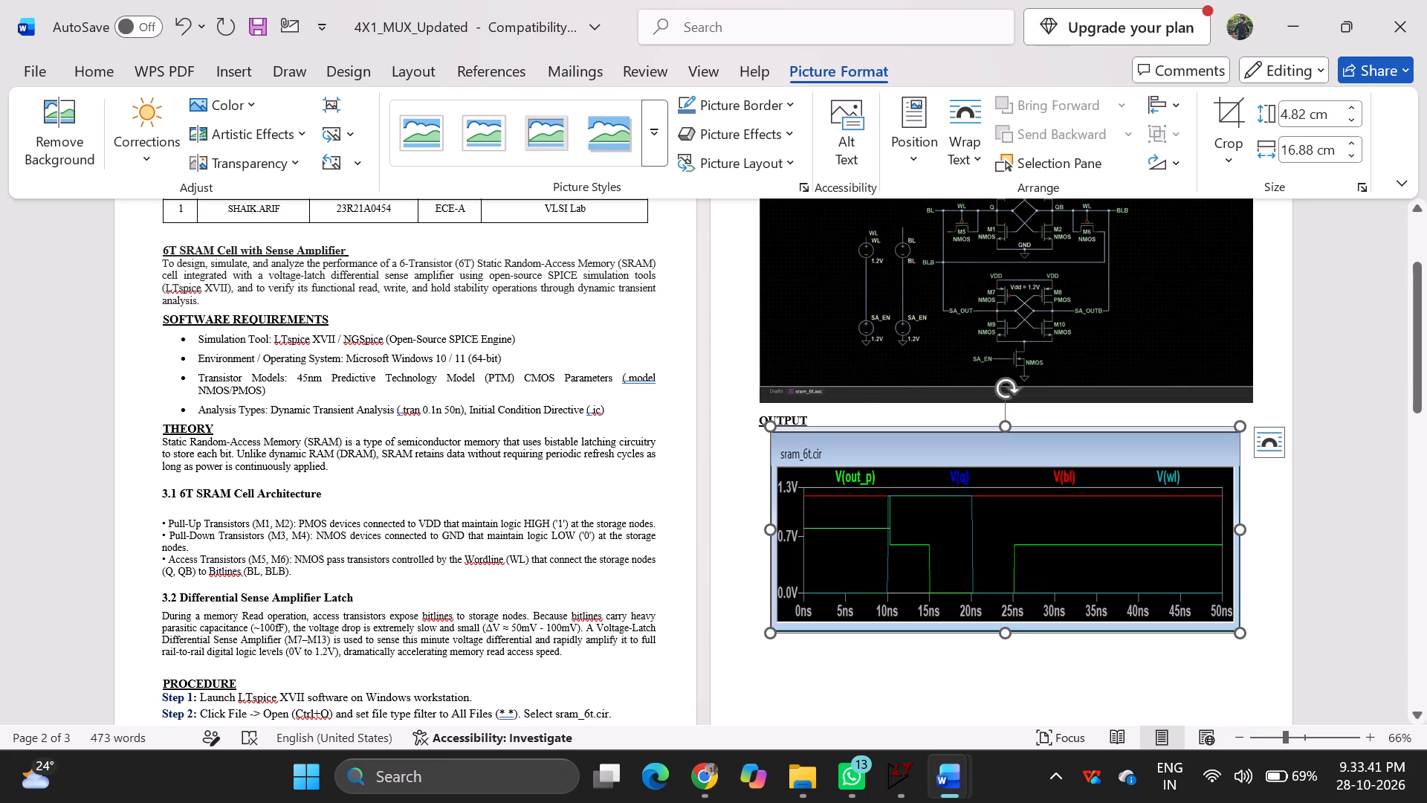
Delete the Fig. 6 transient response picture and its 4X1 MUX caption above the RESULT heading.
{"action": "scroll", "coordinate": [922, 706], "scroll_direction": "down", "scroll_amount": 5}
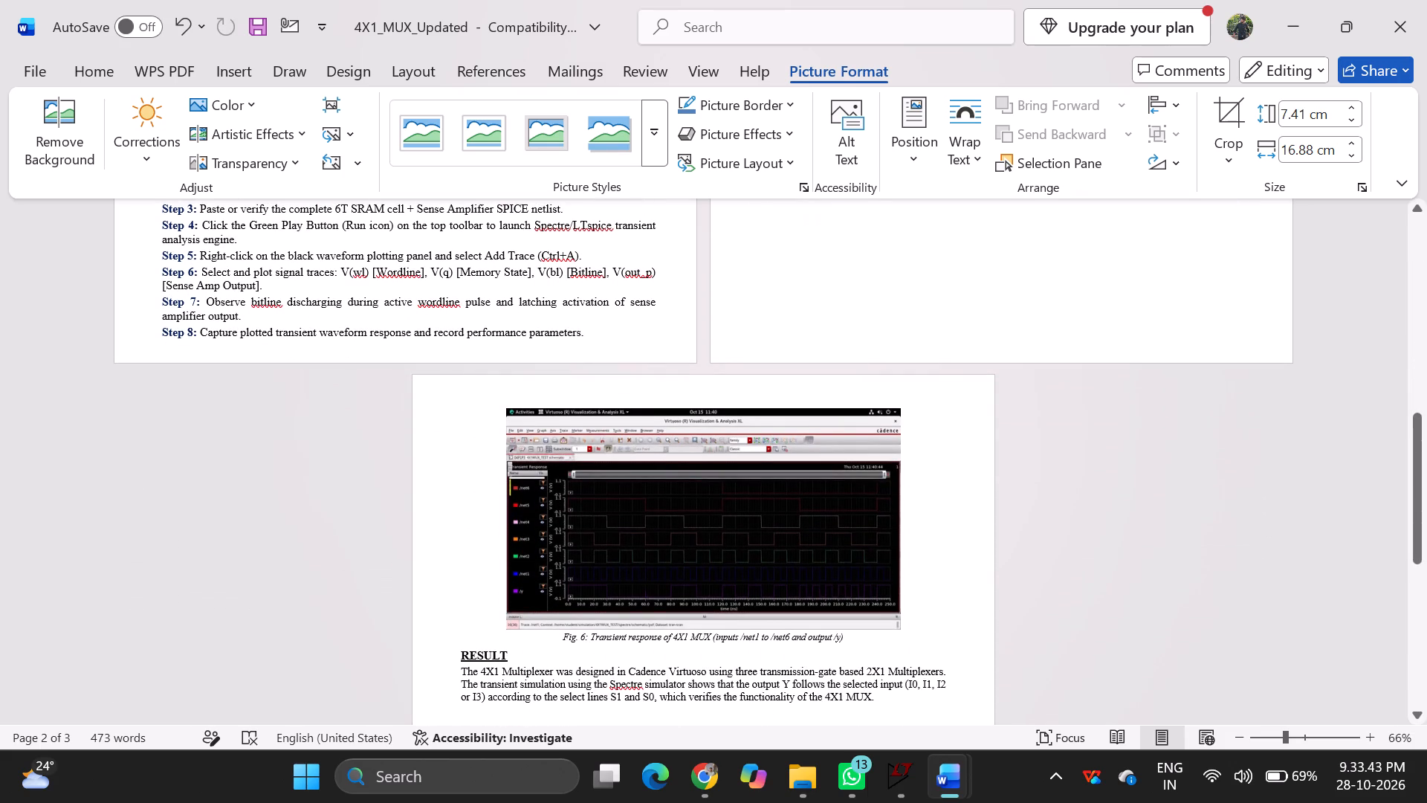
{"action": "left_click", "coordinate": [670, 581]}
{"action": "key", "text": "BackSpace"}
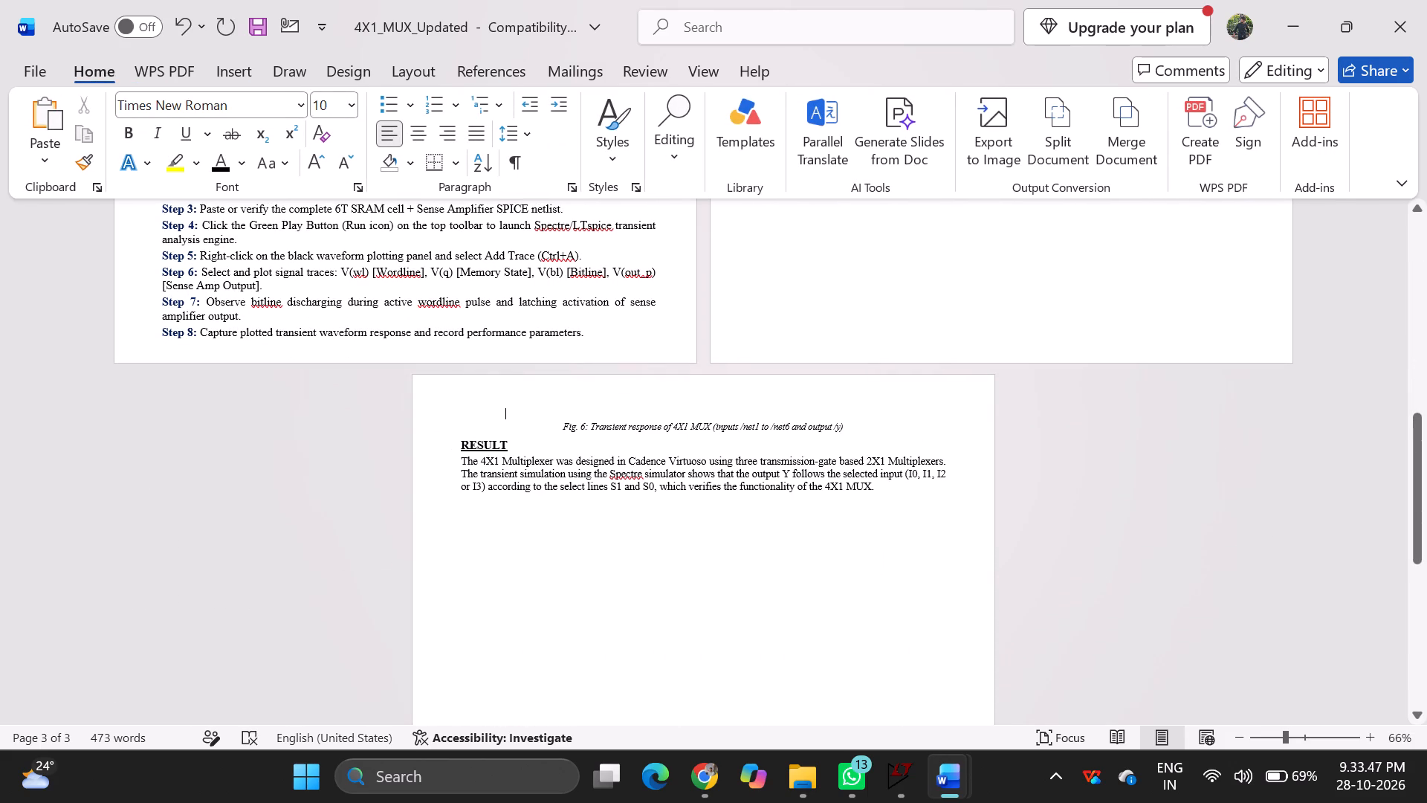
{"action": "left_click_drag", "start_coordinate": [852, 428], "coordinate": [557, 420]}
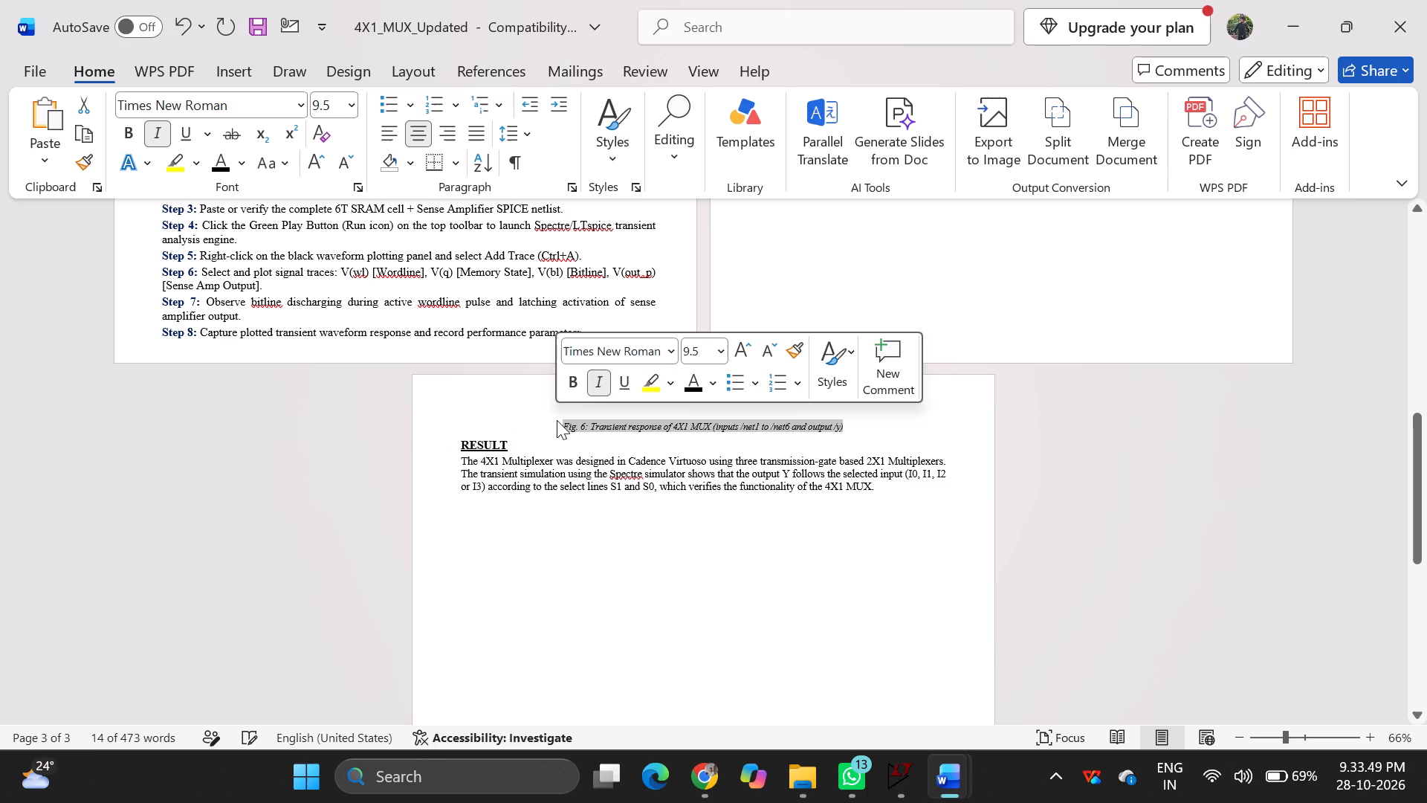
{"action": "key", "text": "BackSpace"}
Remove the blank lines above the RESULT heading on the last page.
{"action": "scroll", "coordinate": [573, 583], "scroll_direction": "up", "scroll_amount": 2}
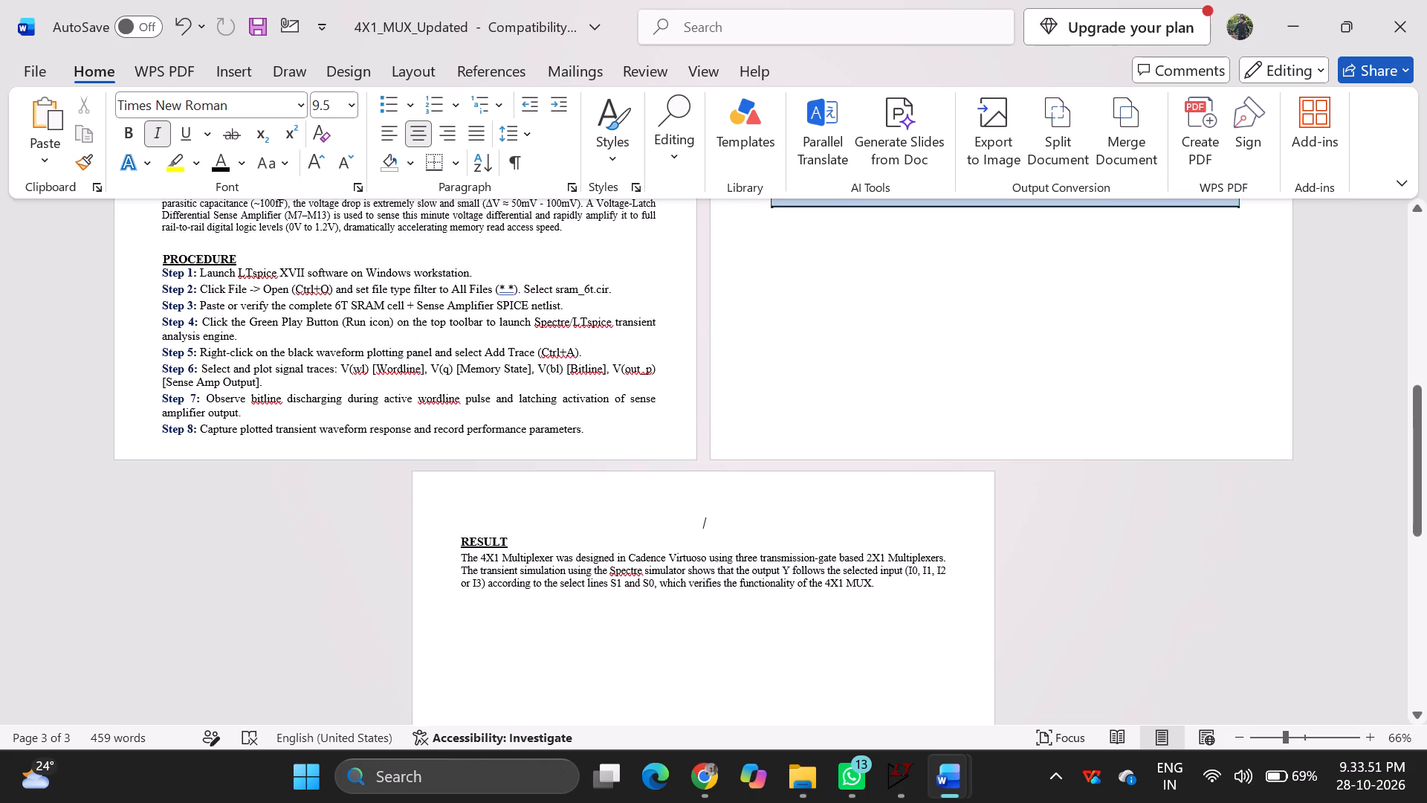
{"action": "left_click", "coordinate": [461, 538]}
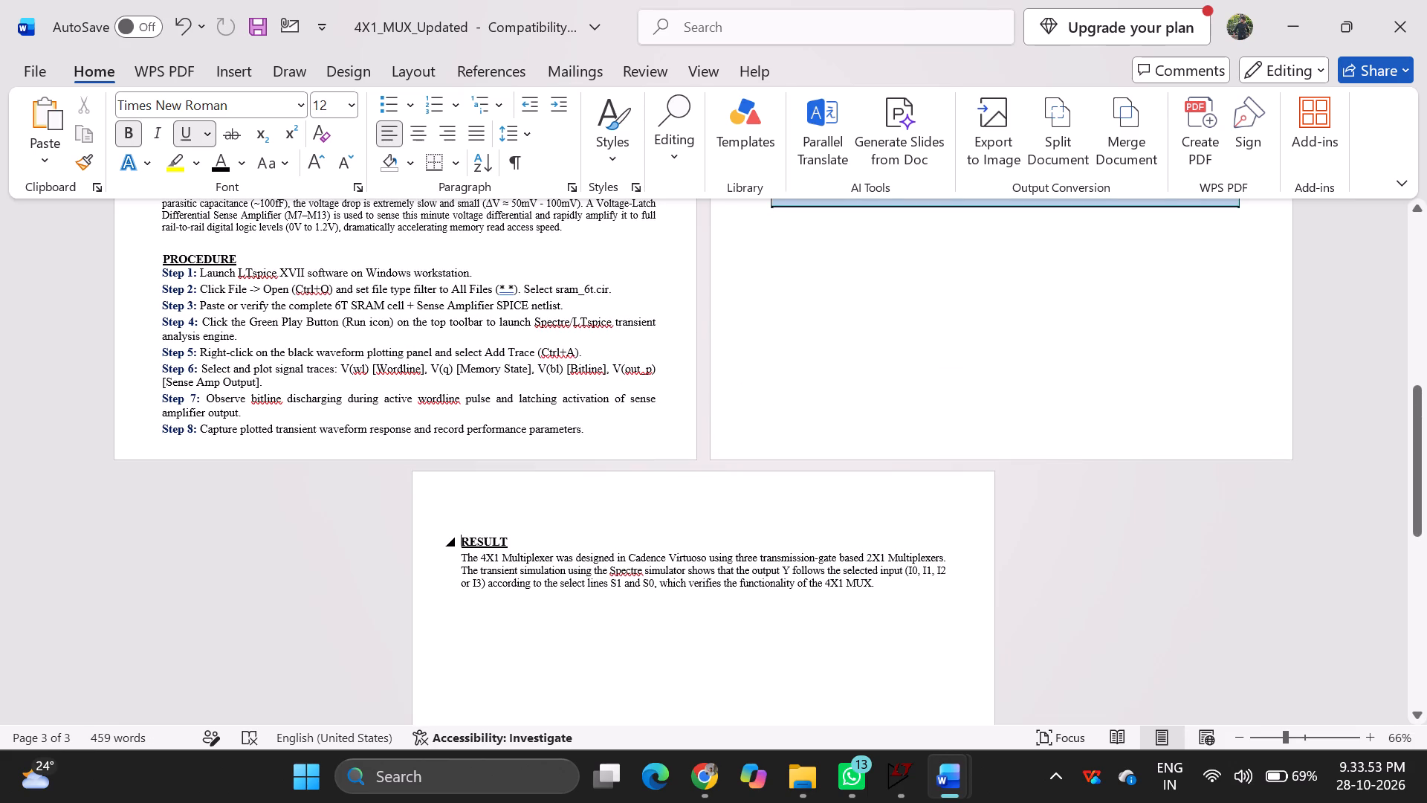
{"action": "key", "text": "BackSpace"}
{"action": "key", "text": "BackSpace"}
{"action": "key", "text": "BackSpace"}
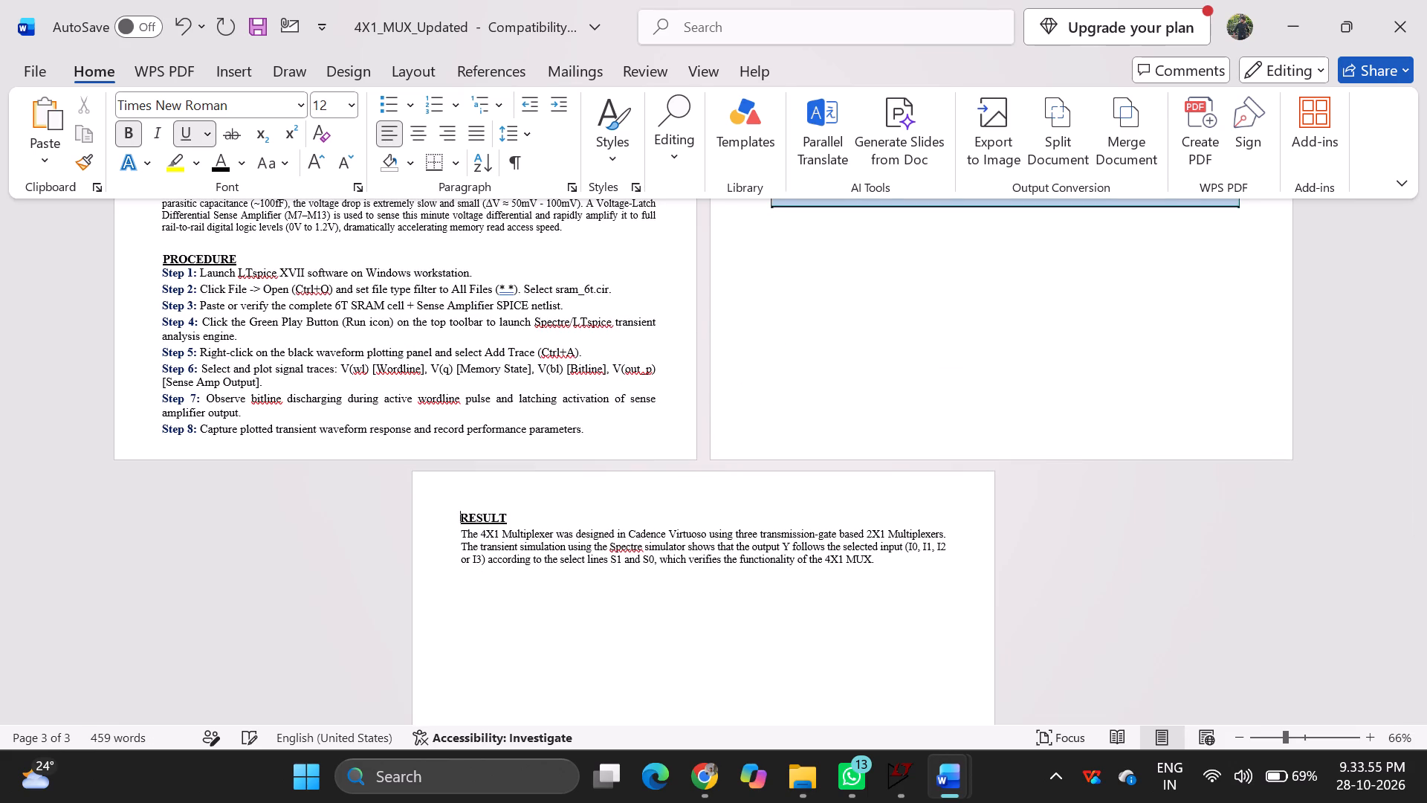
{"action": "key", "text": "BackSpace"}
{"action": "key", "text": "BackSpace"}
{"action": "key", "text": "BackSpace"}
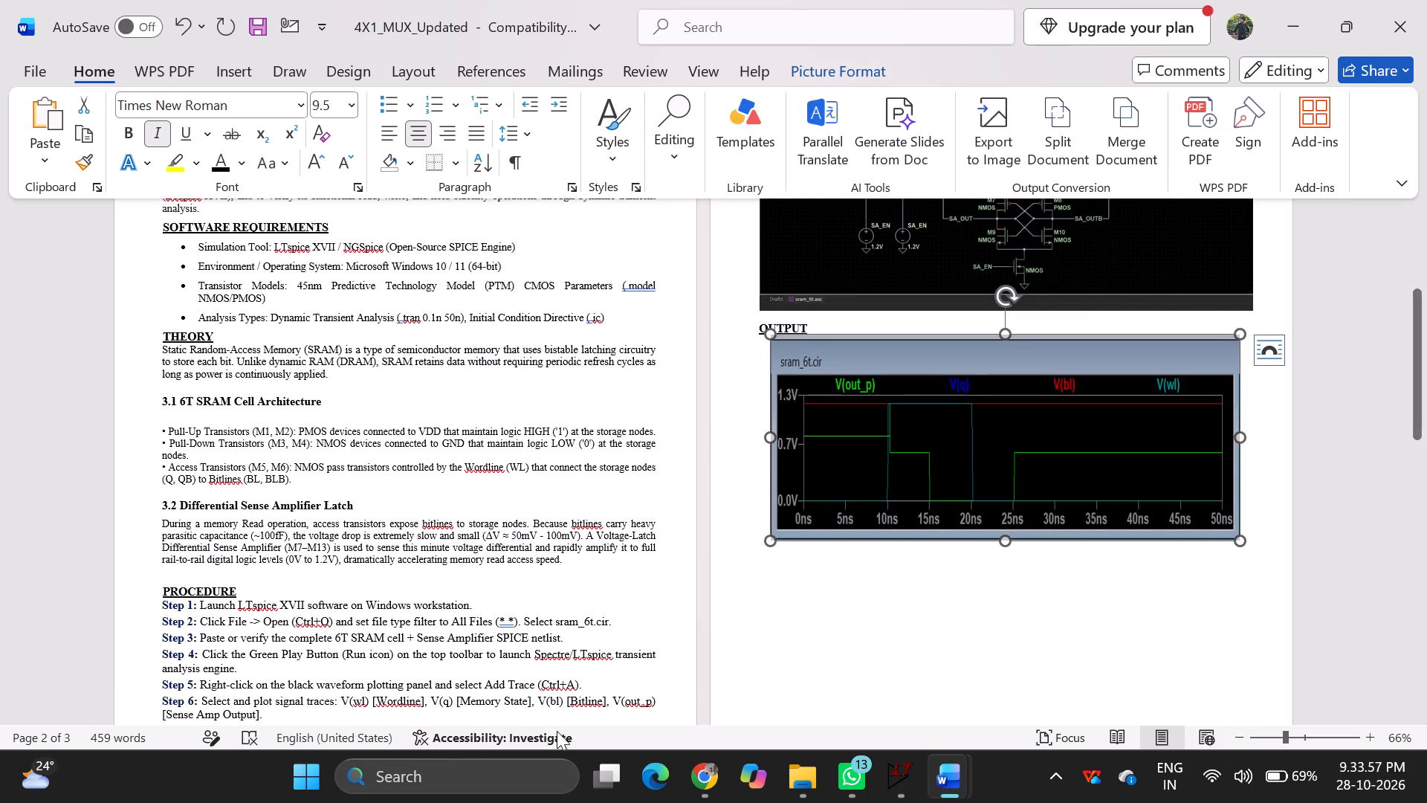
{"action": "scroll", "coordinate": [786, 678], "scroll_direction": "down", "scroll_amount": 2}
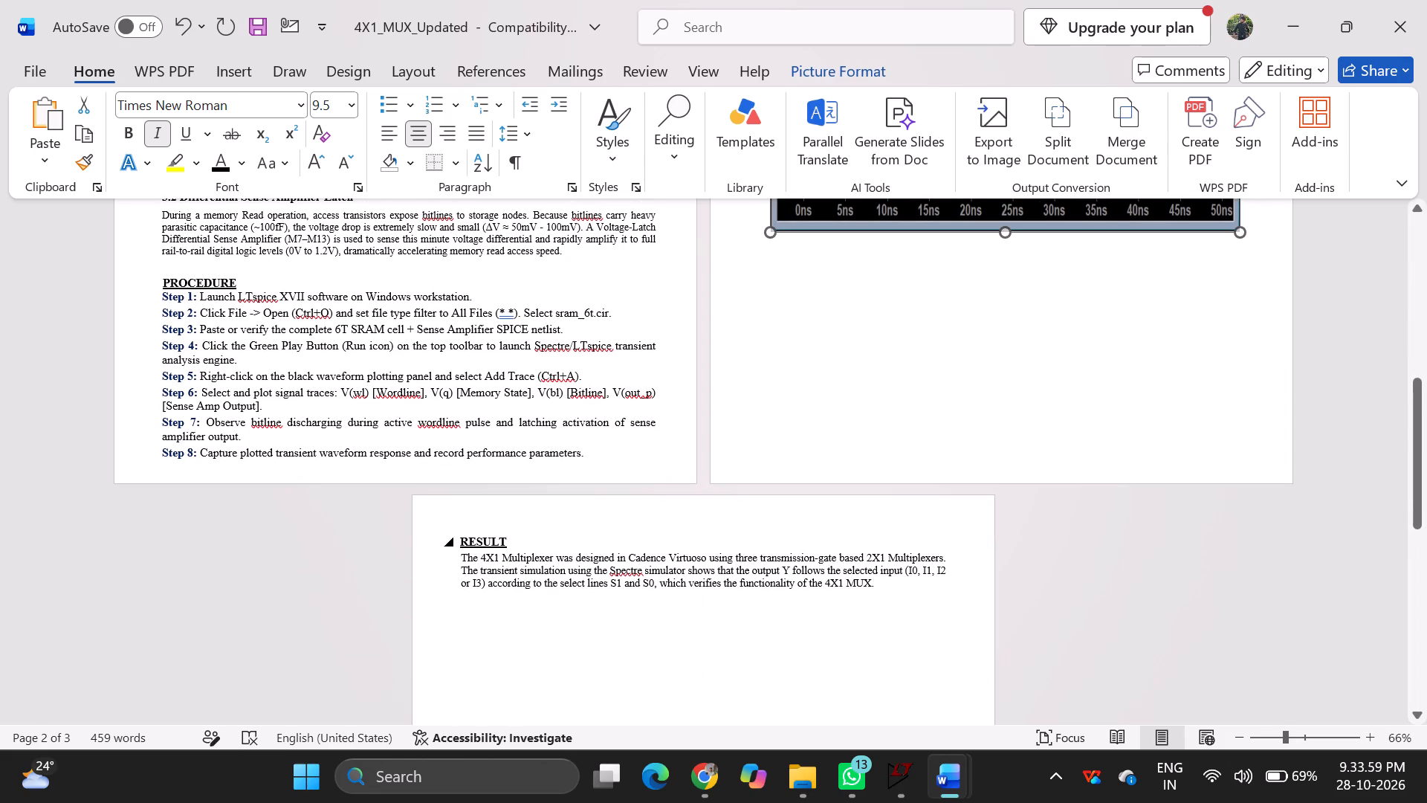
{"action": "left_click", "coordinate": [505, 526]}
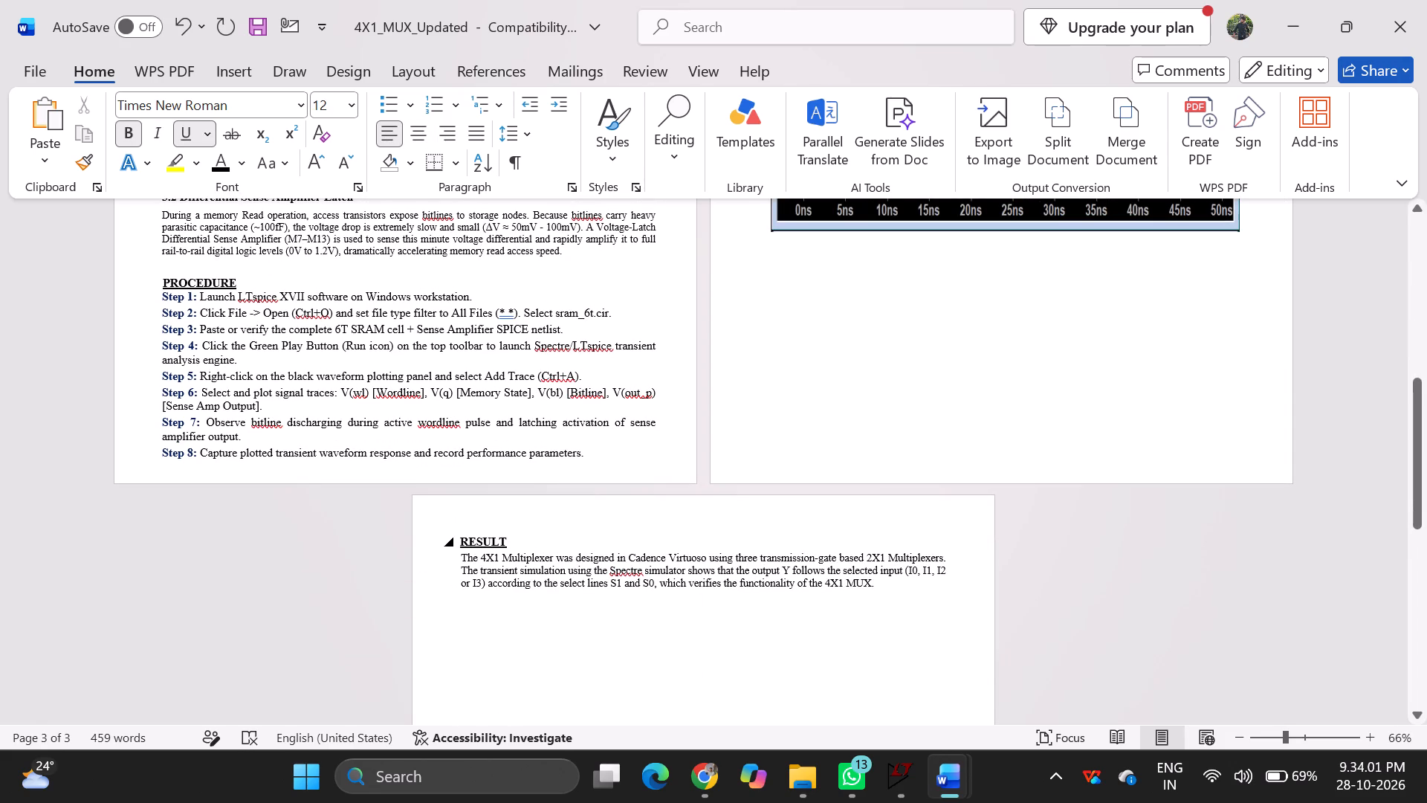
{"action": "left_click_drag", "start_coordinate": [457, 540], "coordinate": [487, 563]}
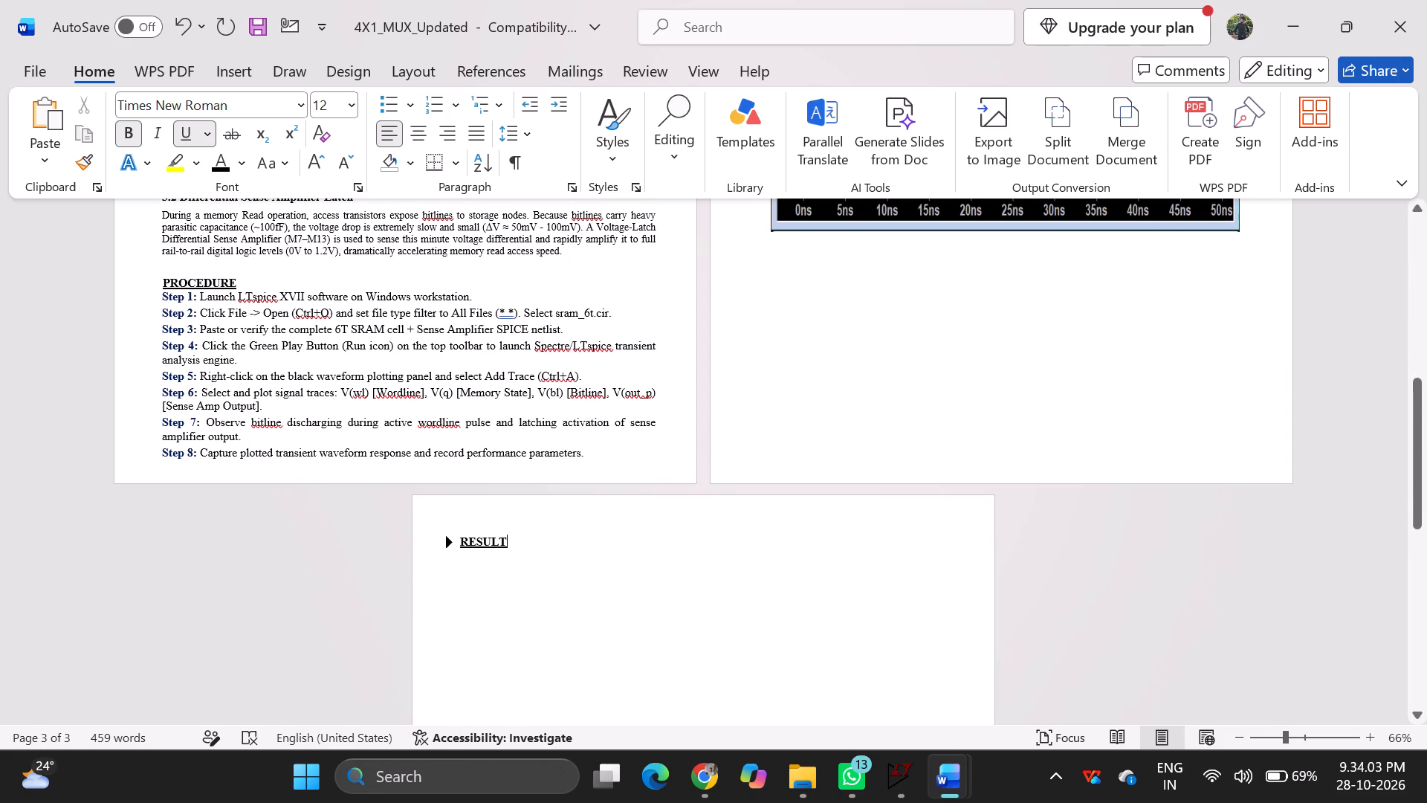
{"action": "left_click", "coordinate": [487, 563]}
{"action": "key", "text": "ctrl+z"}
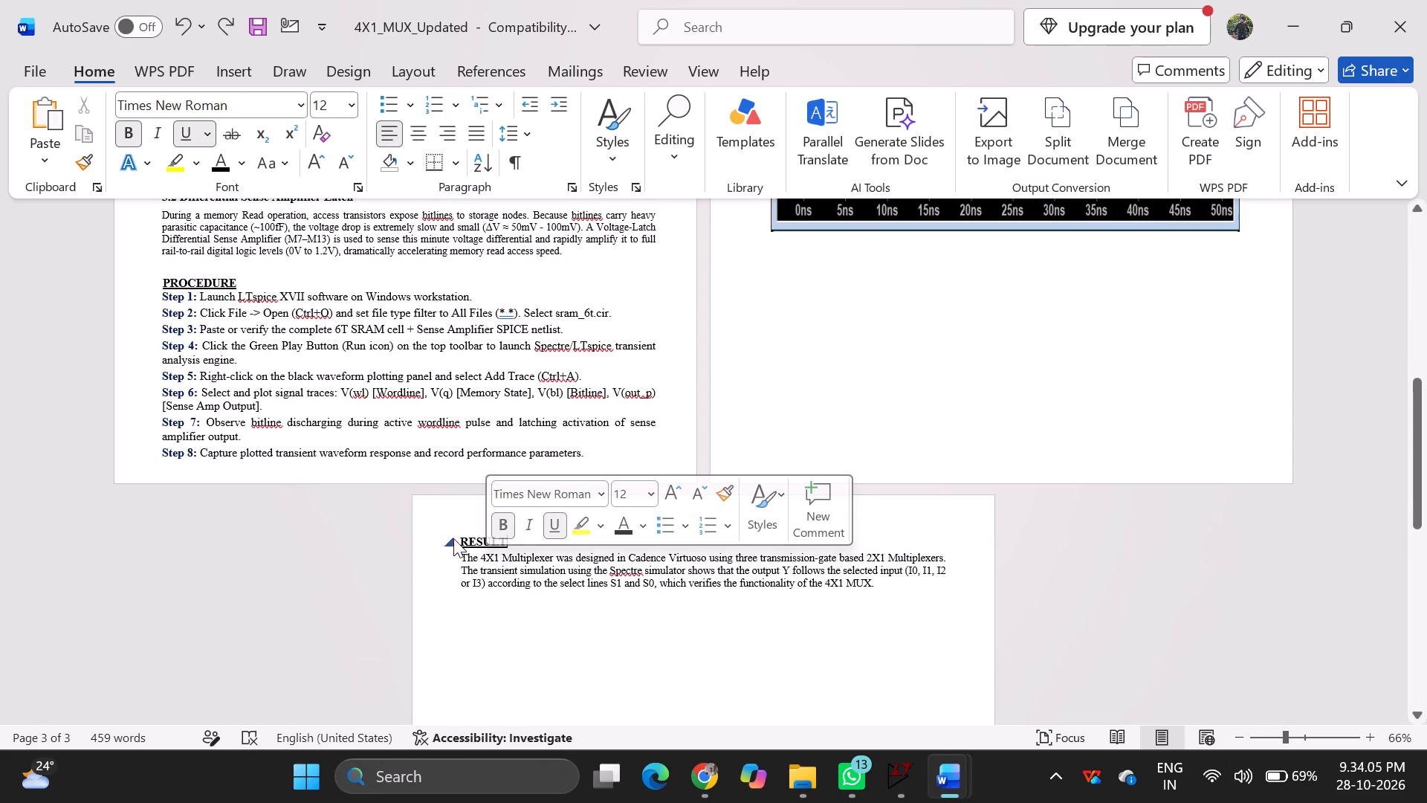
Copy the RESULT heading with its 4X1 Multiplexer paragraph and paste it on a new line below the sram_6t.cir waveform picture.
{"action": "left_click_drag", "start_coordinate": [462, 538], "coordinate": [468, 541]}
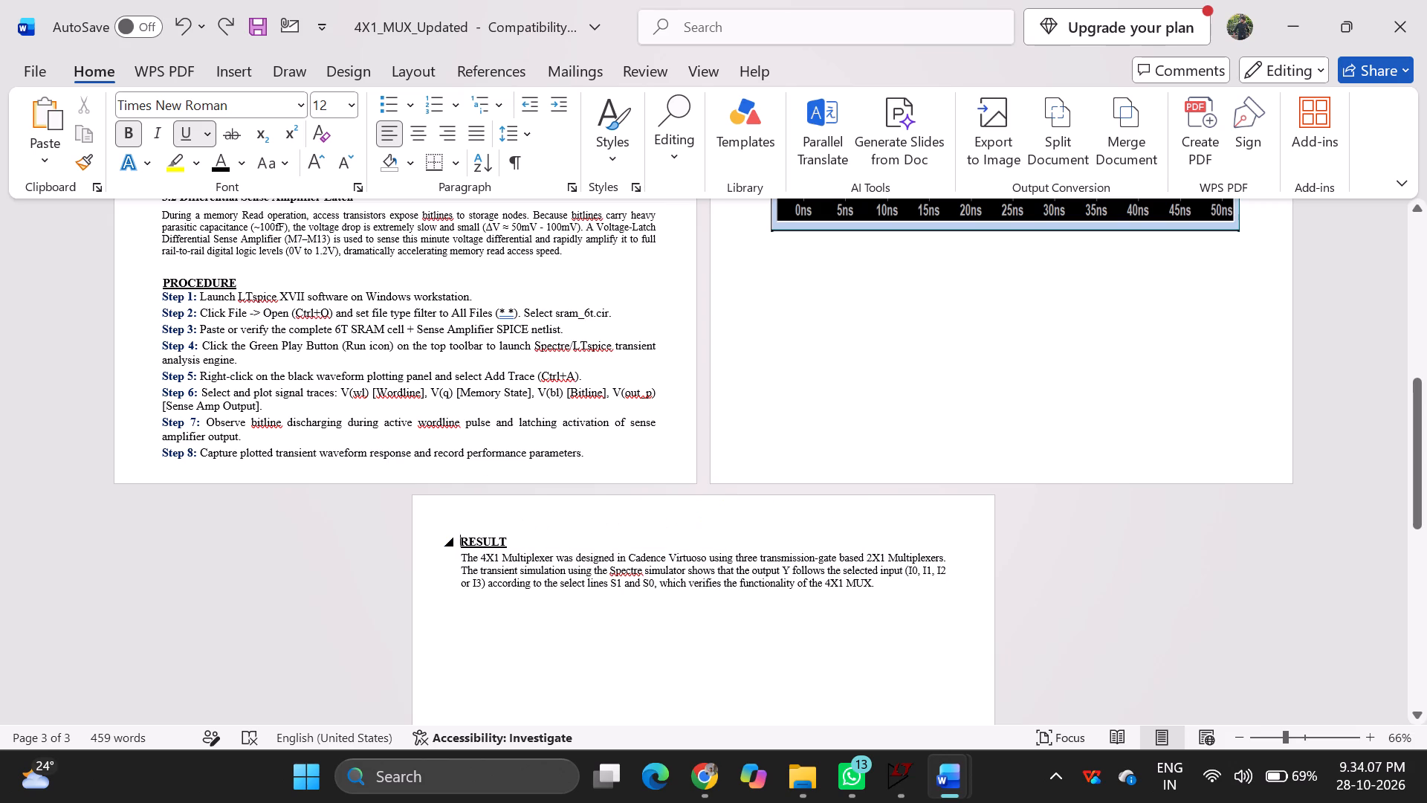
{"action": "left_click_drag", "start_coordinate": [468, 541], "coordinate": [881, 603]}
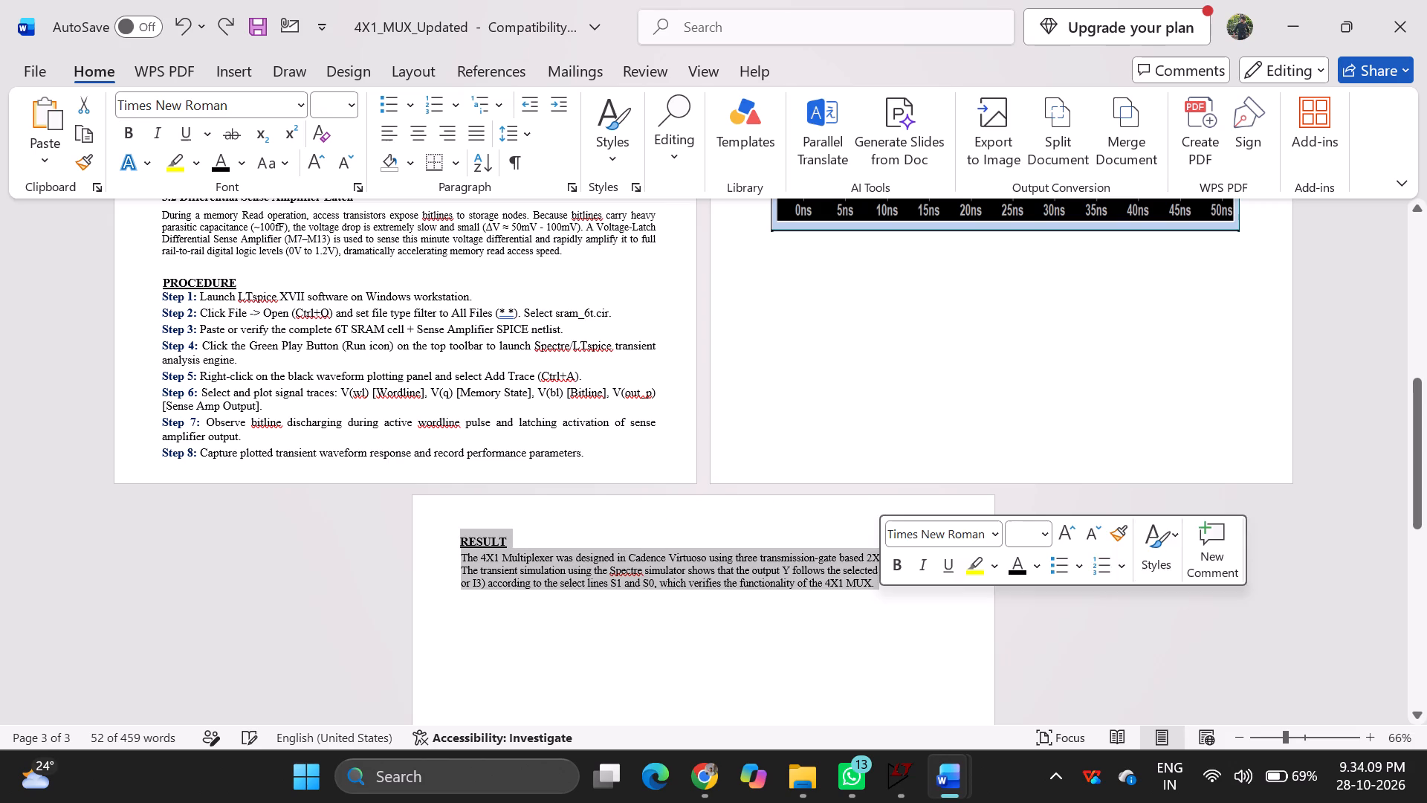
{"action": "key", "text": "ctrl+c"}
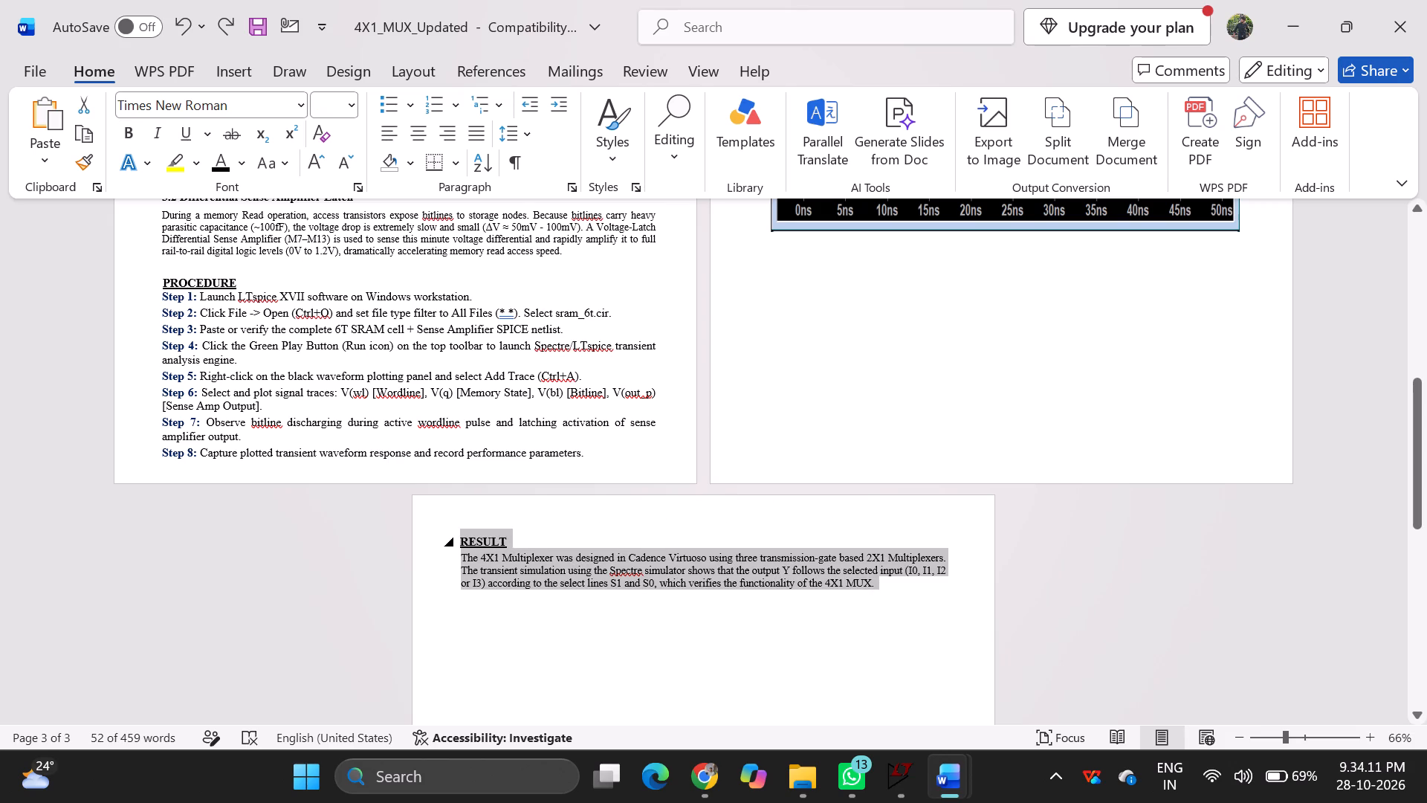
{"action": "left_click", "coordinate": [845, 306]}
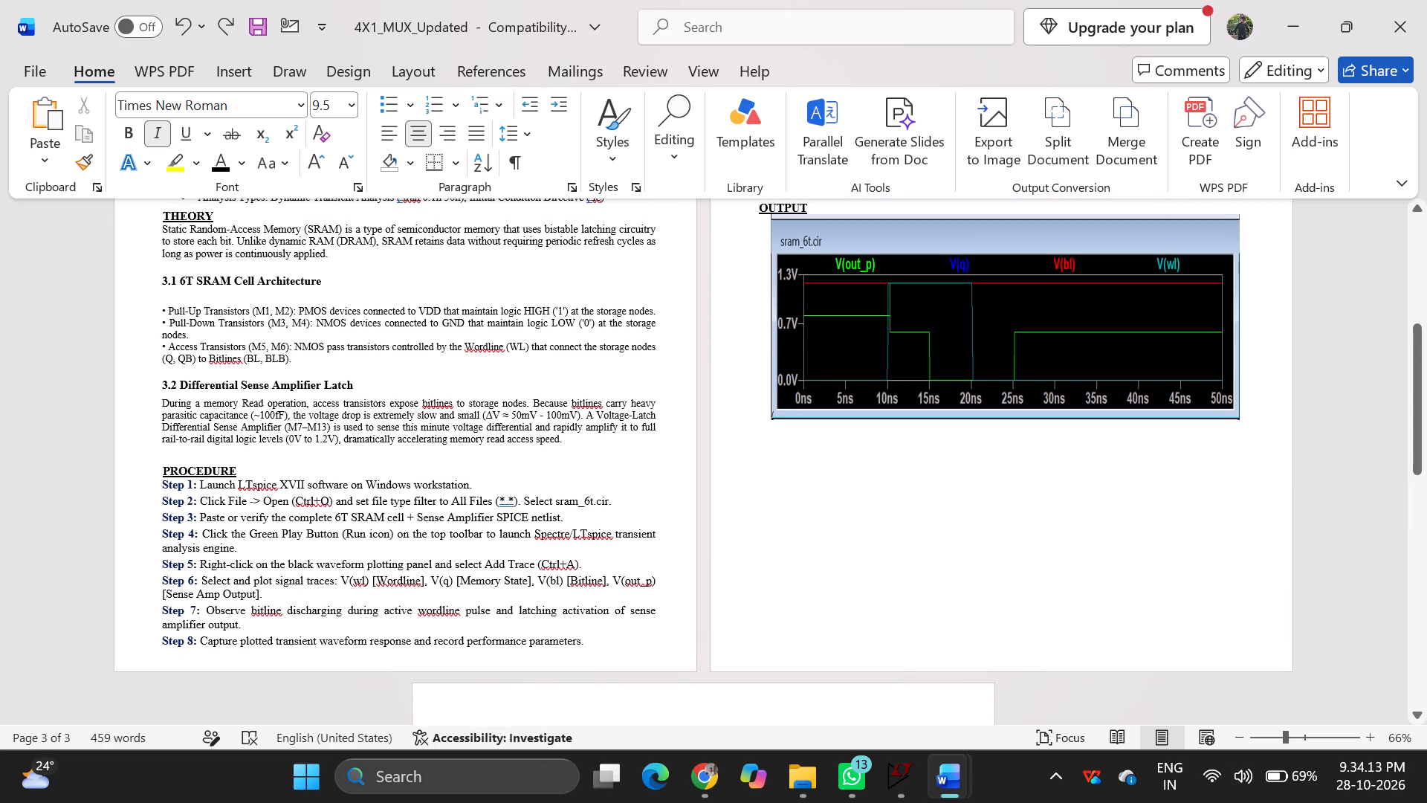
{"action": "left_click", "coordinate": [793, 464]}
{"action": "left_click", "coordinate": [783, 439]}
{"action": "key", "text": "Return"}
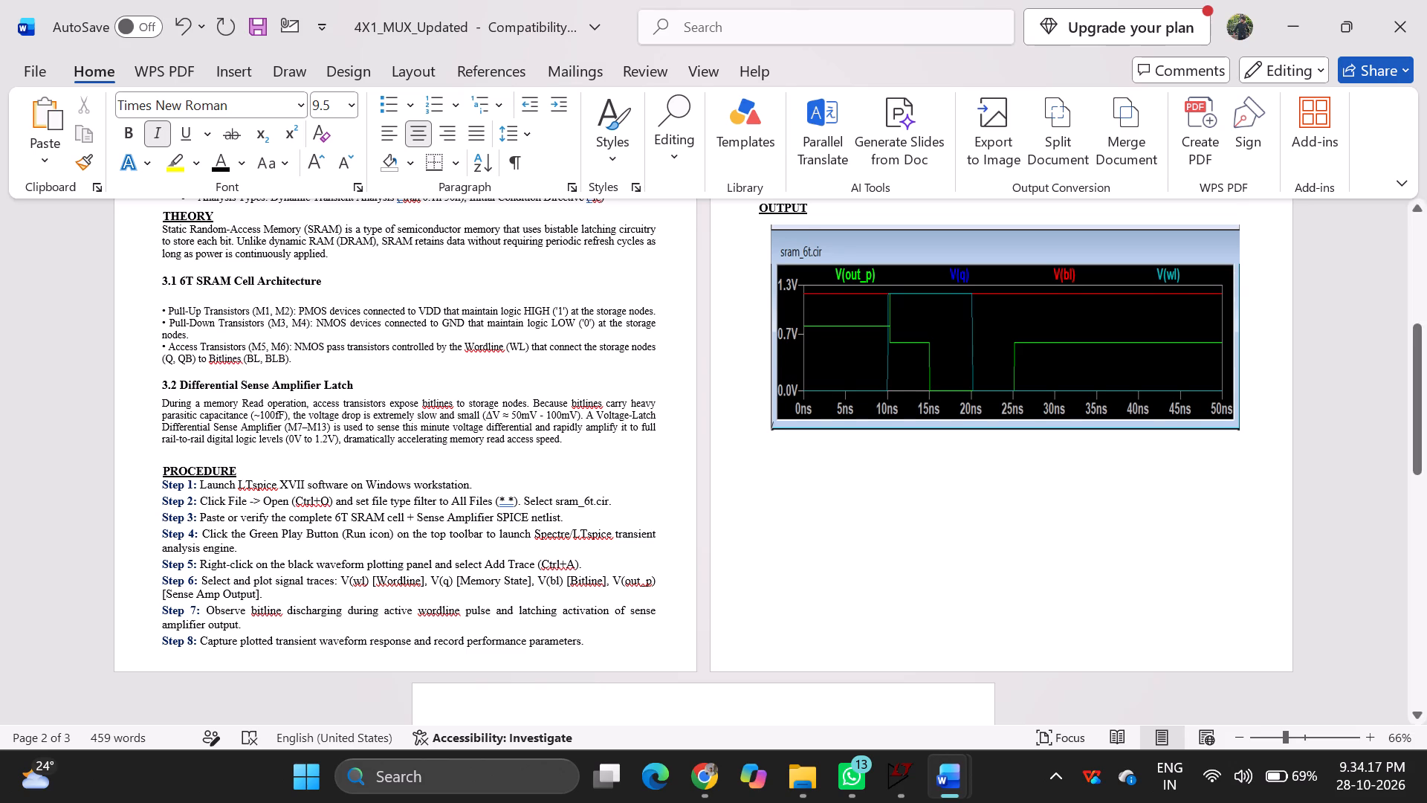
{"action": "left_click", "coordinate": [1249, 421]}
{"action": "key", "text": "Return"}
{"action": "key", "text": "Return"}
{"action": "key", "text": "ctrl+v"}
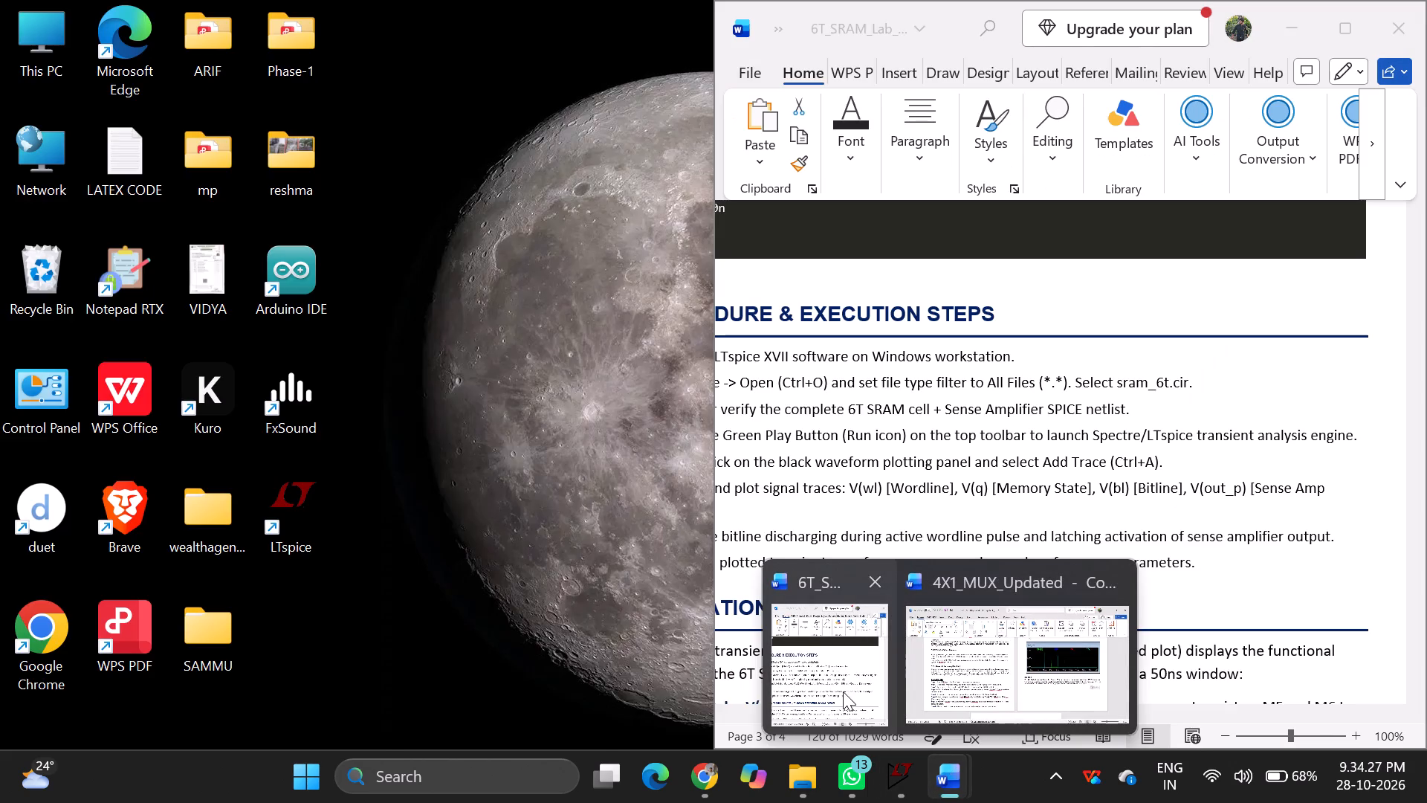
Switch to the 6T SRAM lab record document and copy the full text under 7. RESULT & CONCLUSION, excluding the signature block.
{"action": "left_click", "coordinate": [843, 691]}
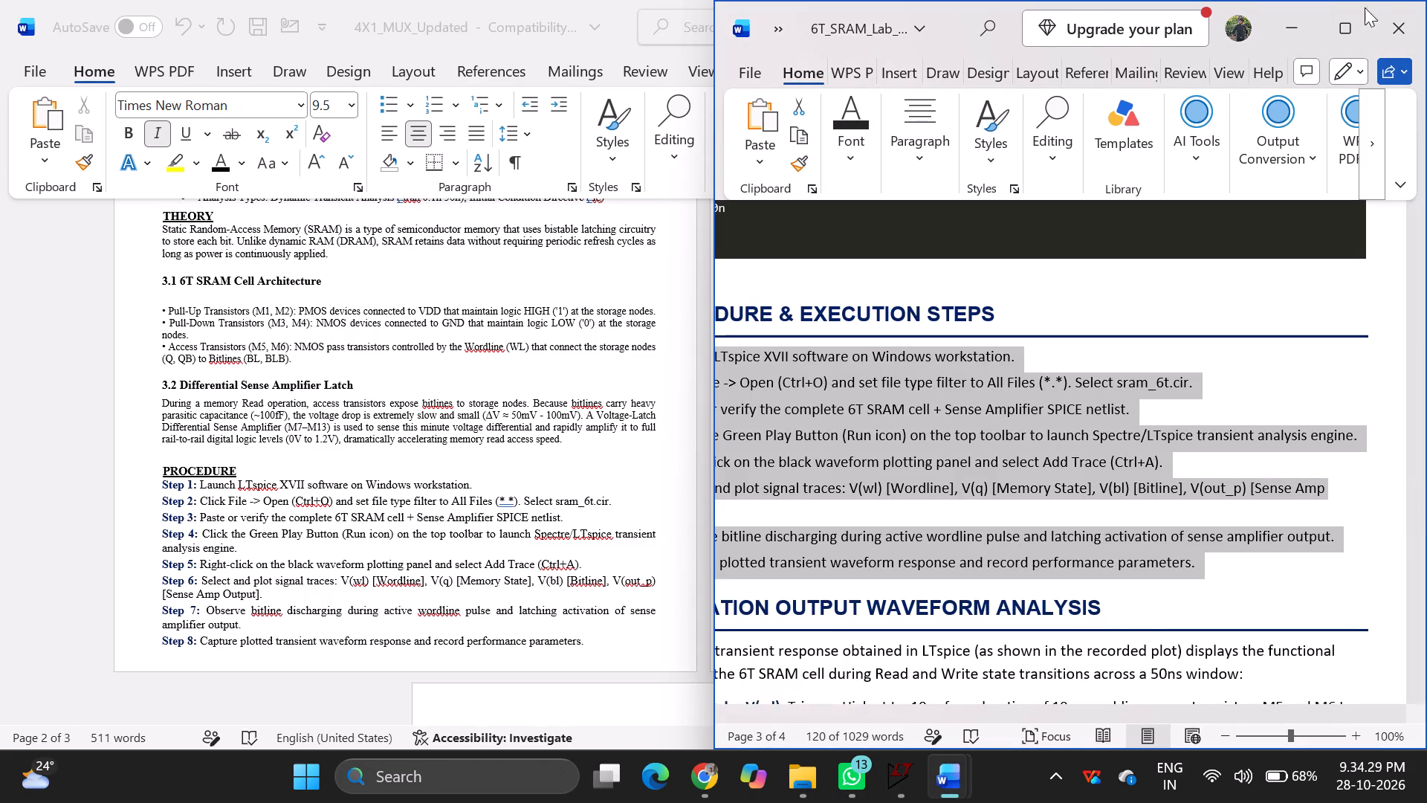
{"action": "left_click", "coordinate": [1348, 29]}
{"action": "scroll", "coordinate": [1037, 370], "scroll_direction": "down", "scroll_amount": 1}
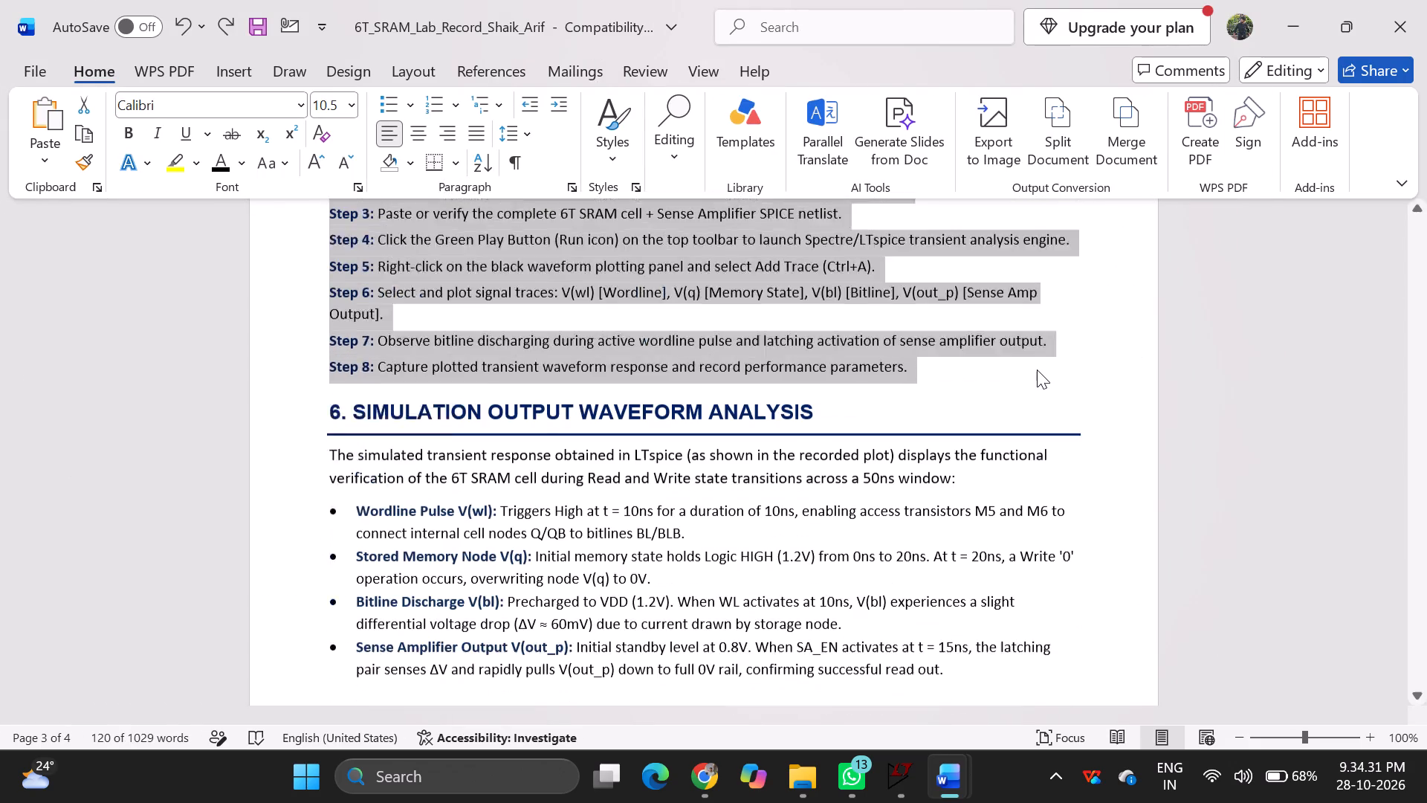
{"action": "scroll", "coordinate": [1037, 370], "scroll_direction": "down", "scroll_amount": 1}
{"action": "left_click", "coordinate": [988, 608]}
{"action": "scroll", "coordinate": [988, 608], "scroll_direction": "down", "scroll_amount": 1}
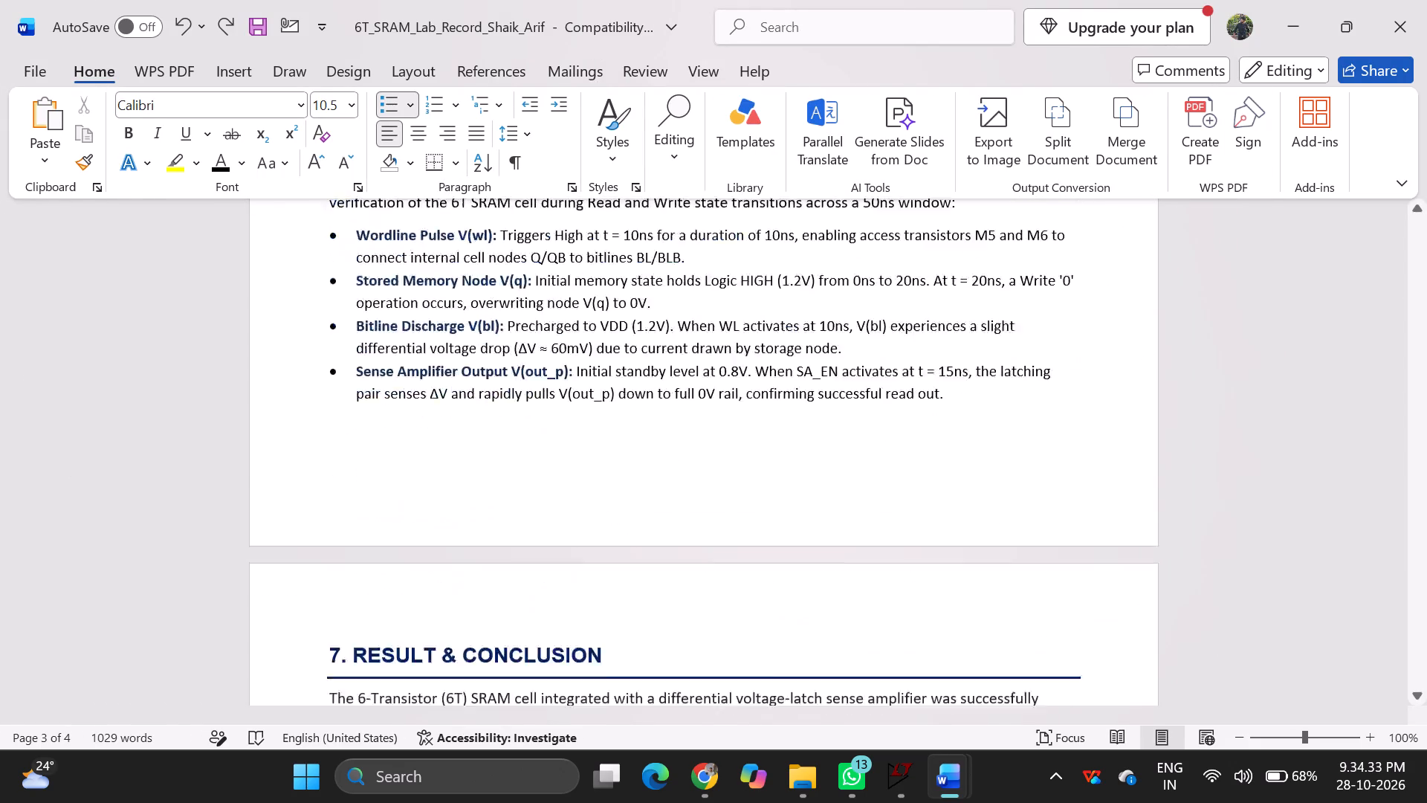
{"action": "scroll", "coordinate": [988, 608], "scroll_direction": "down", "scroll_amount": 4}
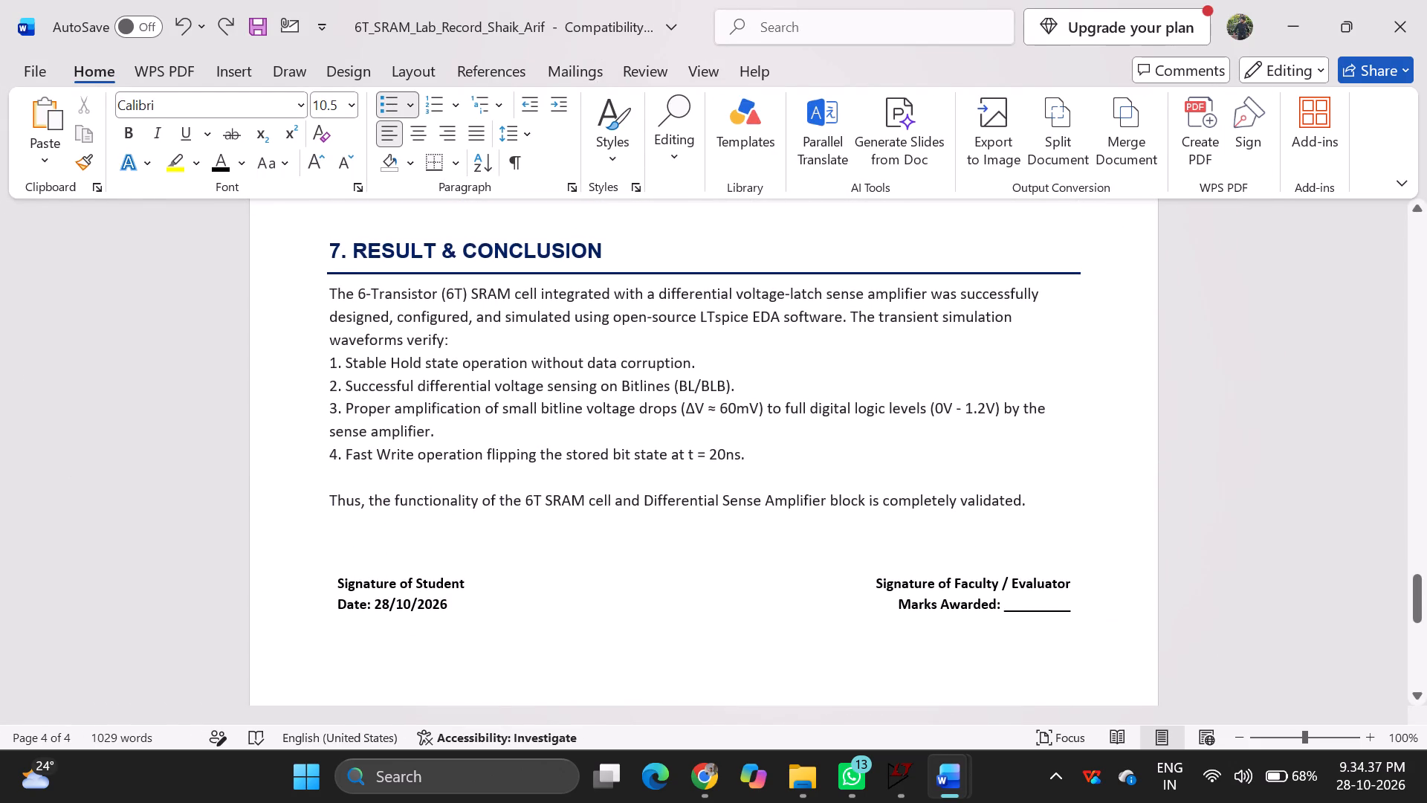
{"action": "left_click_drag", "start_coordinate": [329, 288], "coordinate": [939, 536]}
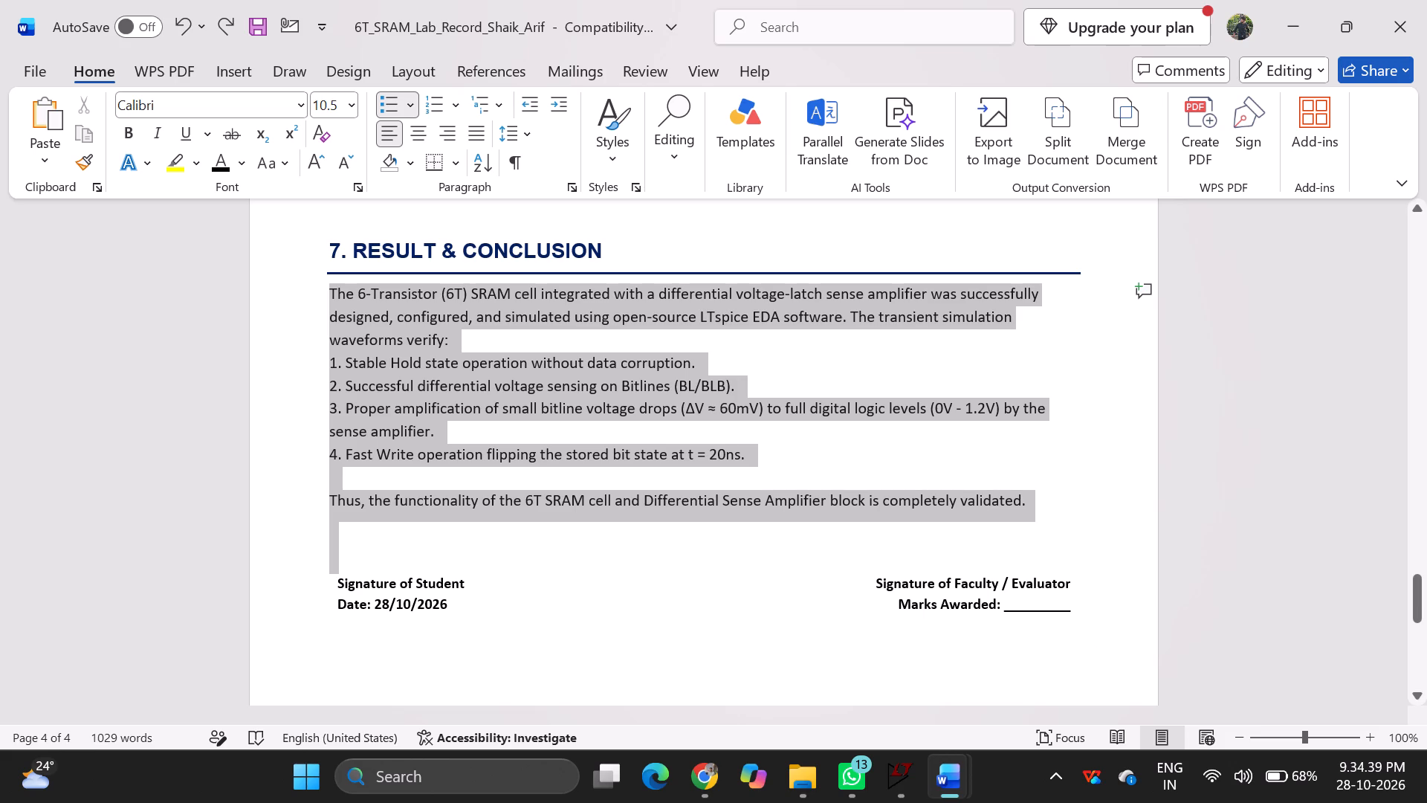
{"action": "left_click_drag", "start_coordinate": [939, 536], "coordinate": [1018, 508]}
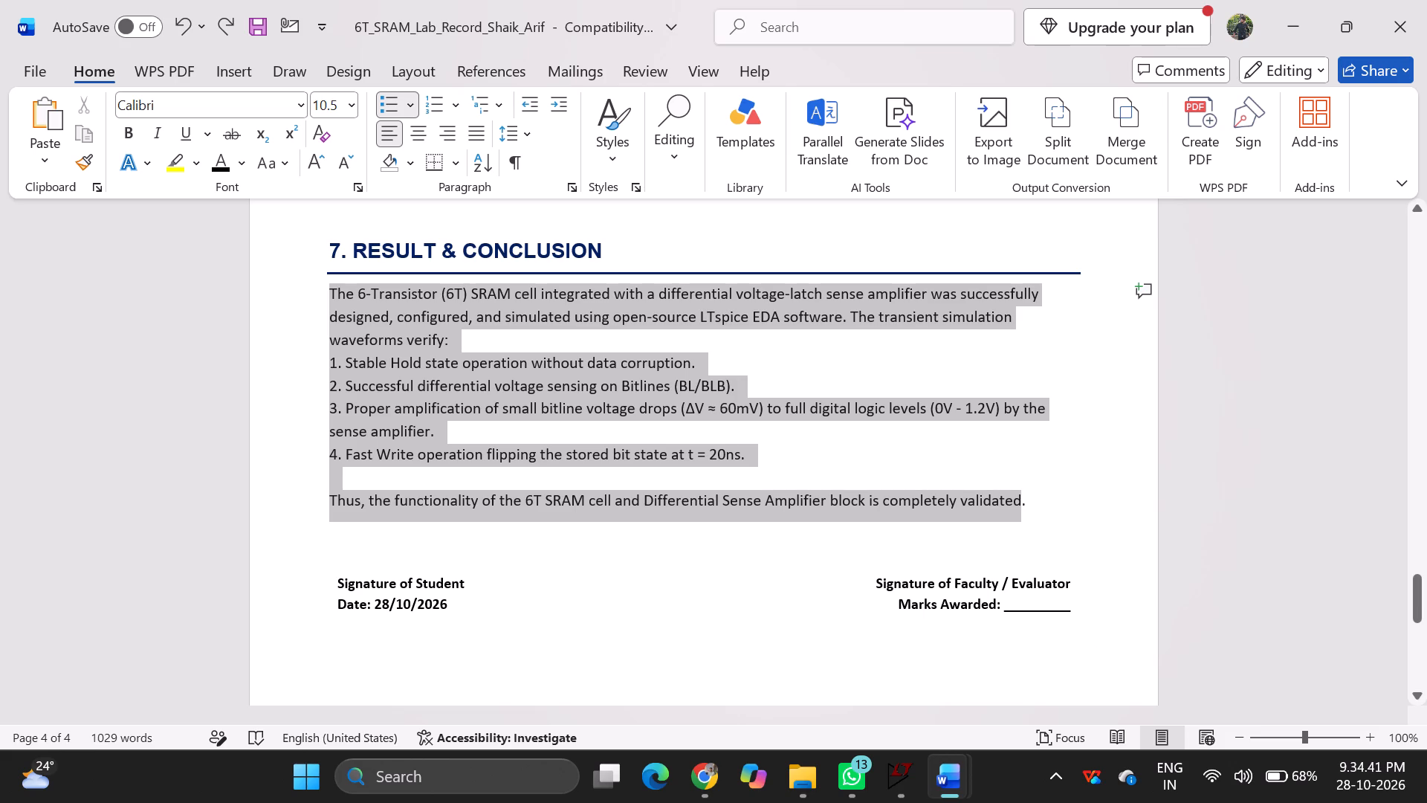
{"action": "left_click_drag", "start_coordinate": [1018, 508], "coordinate": [1114, 503]}
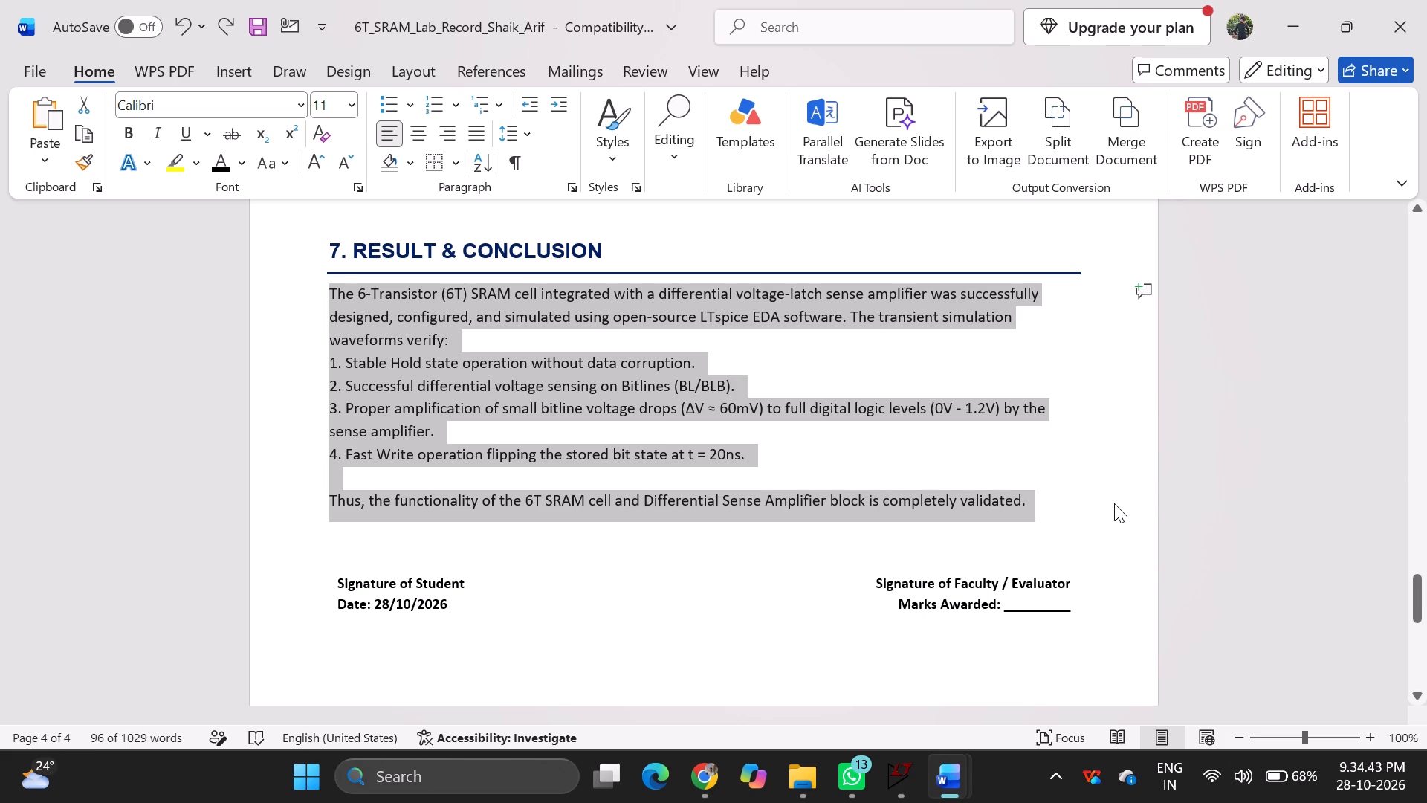
{"action": "key", "text": "ctrl+c"}
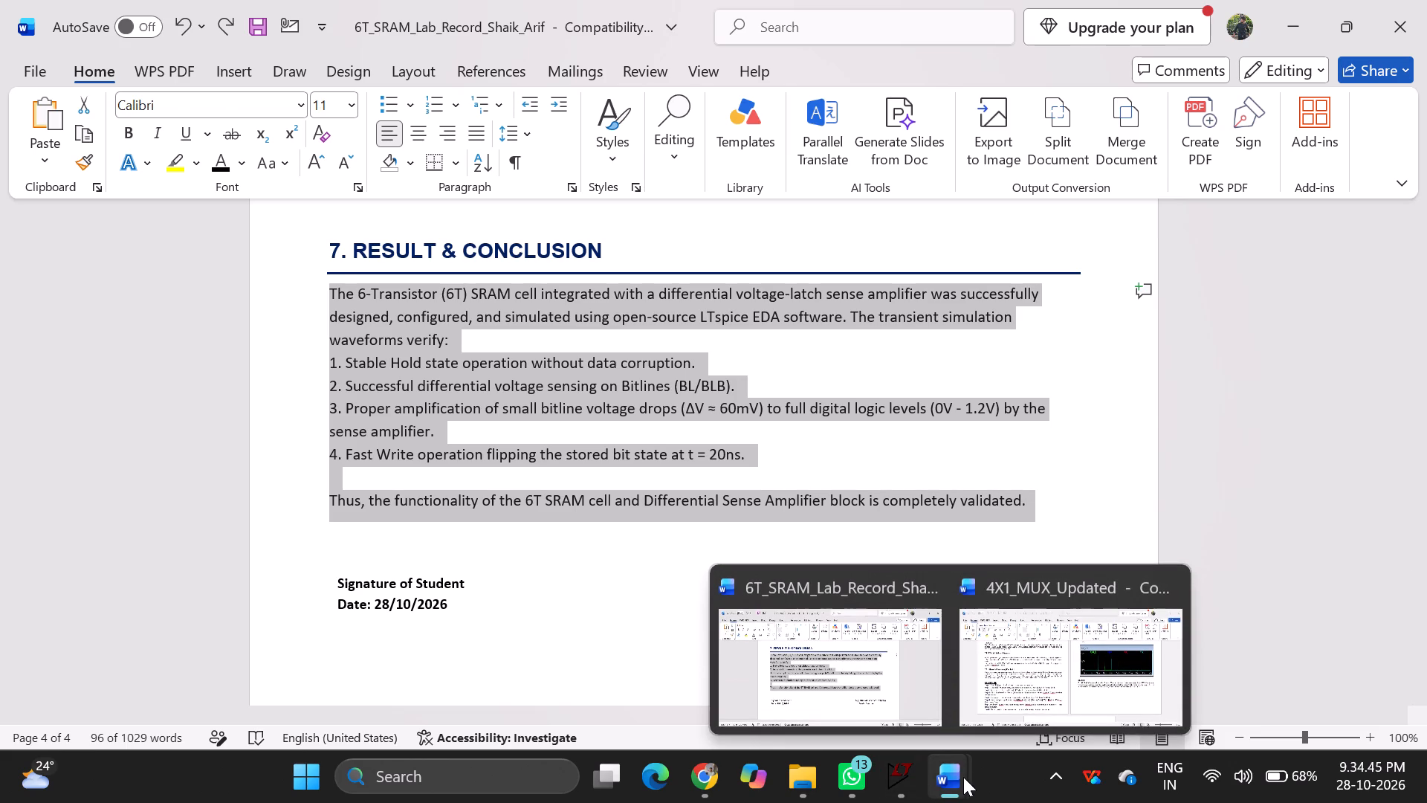
In 4X1_MUX_Updated, replace the 4X1 Multiplexer paragraph under the RESULT heading below the waveform with the copied SRAM conclusion text.
{"action": "left_click", "coordinate": [1026, 690]}
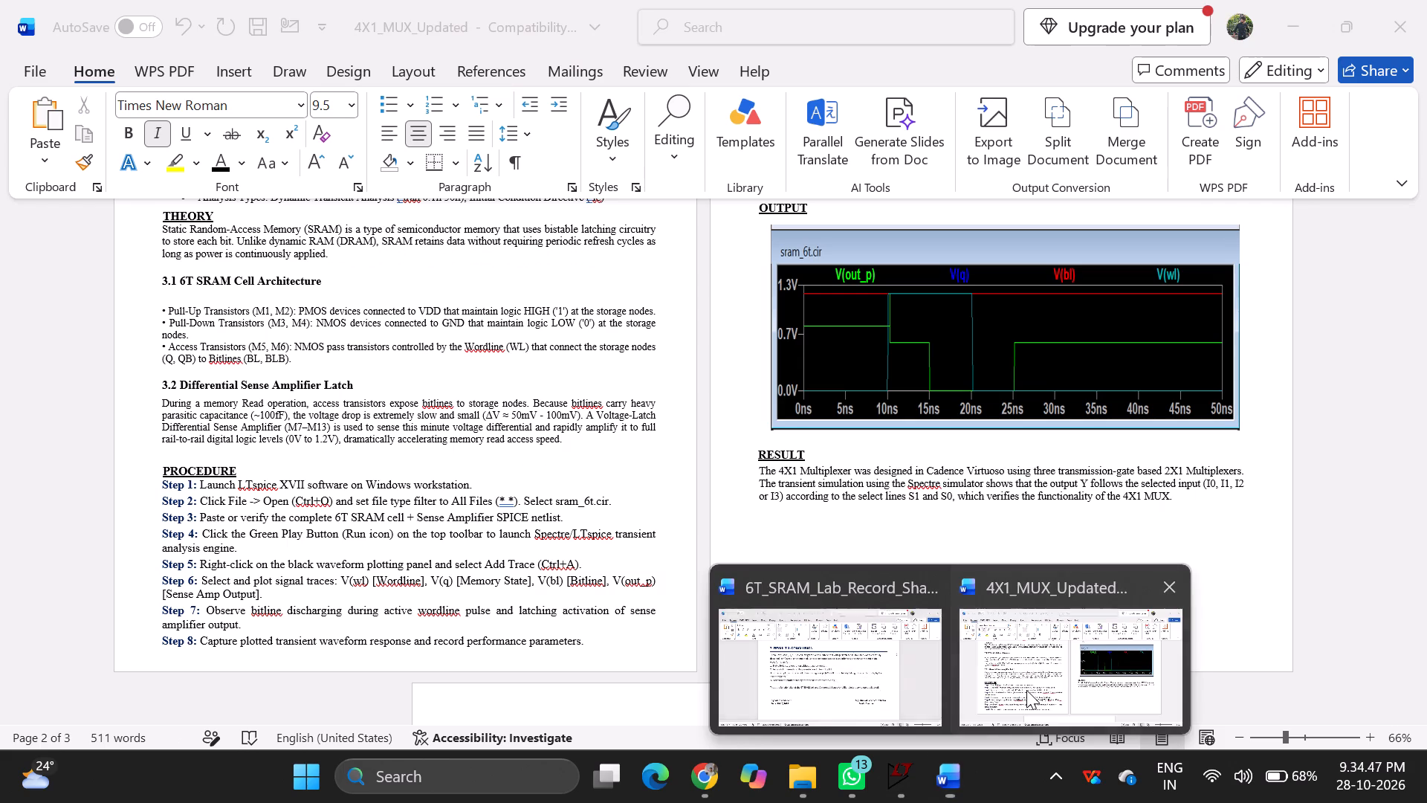
{"action": "left_click_drag", "start_coordinate": [758, 469], "coordinate": [780, 474]}
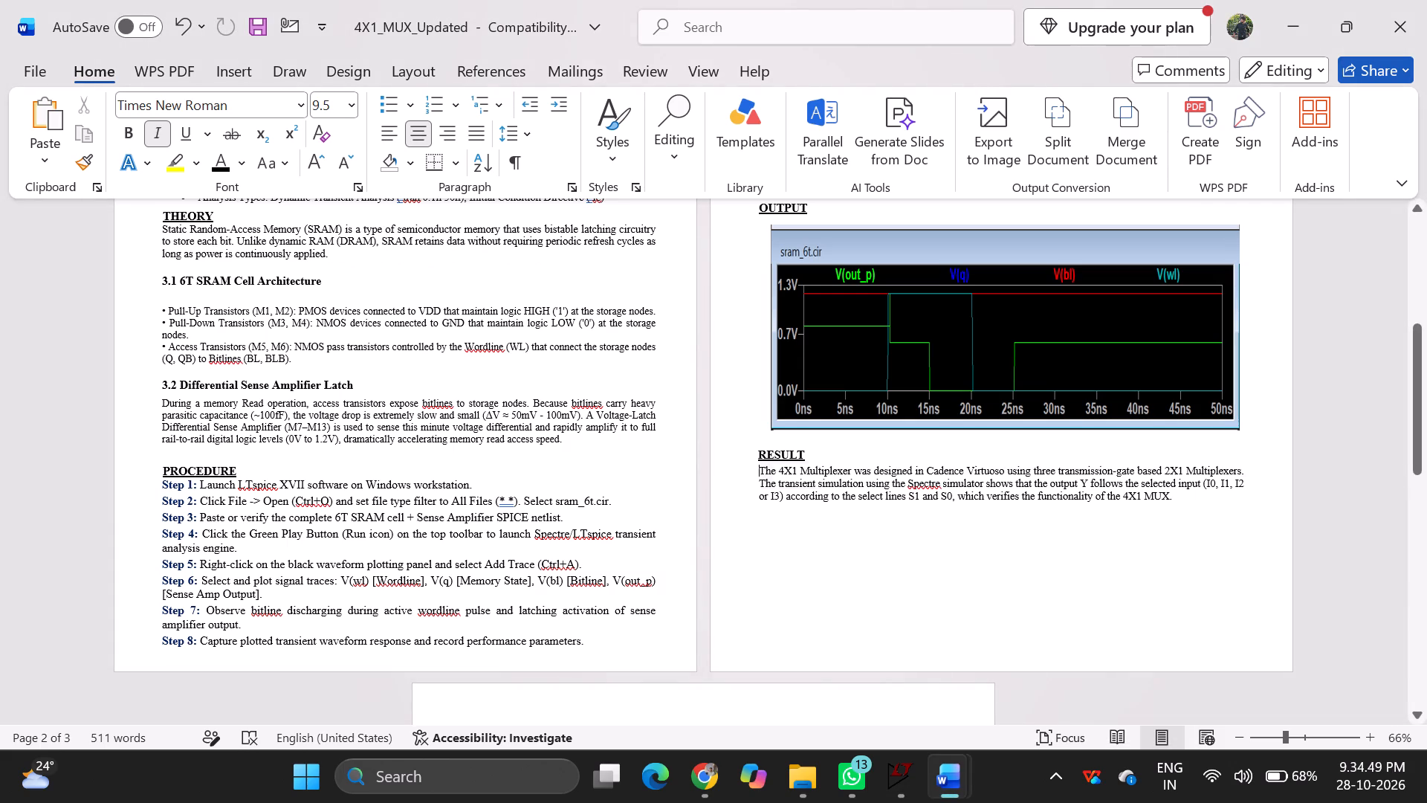
{"action": "left_click_drag", "start_coordinate": [780, 474], "coordinate": [1191, 504]}
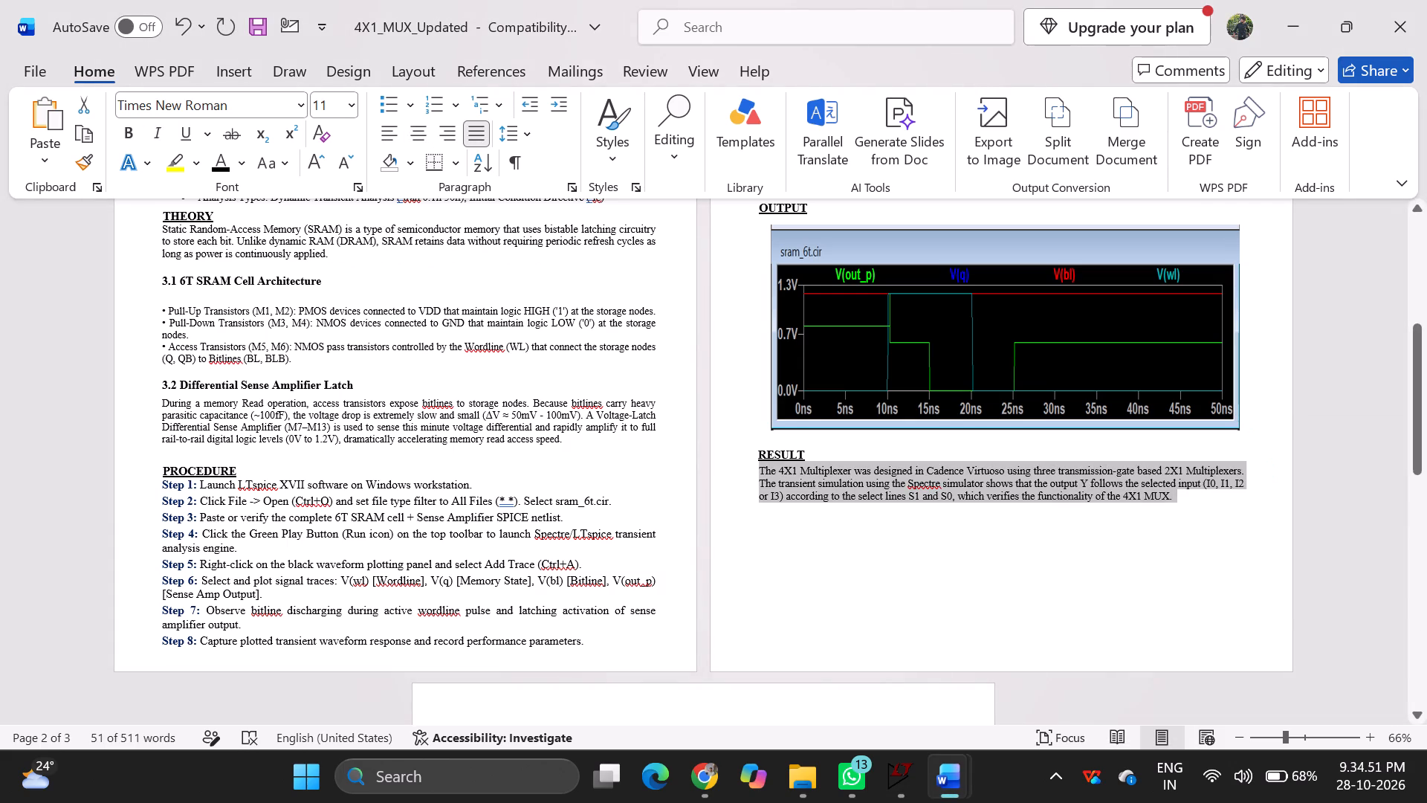
{"action": "key", "text": "ctrl+v"}
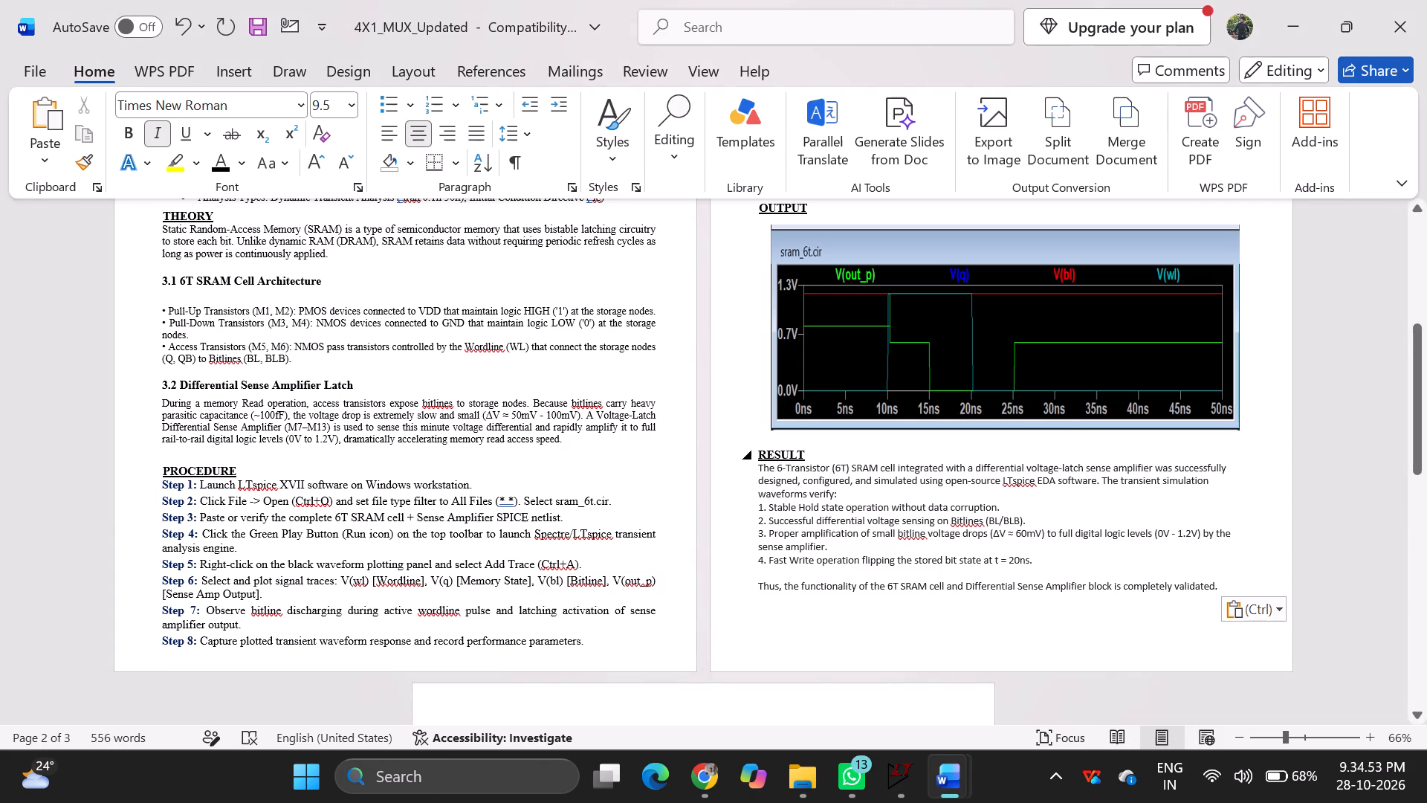
Format the pasted SRAM text under the RESULT heading as Times New Roman, size 12.
{"action": "left_click_drag", "start_coordinate": [757, 466], "coordinate": [1177, 608]}
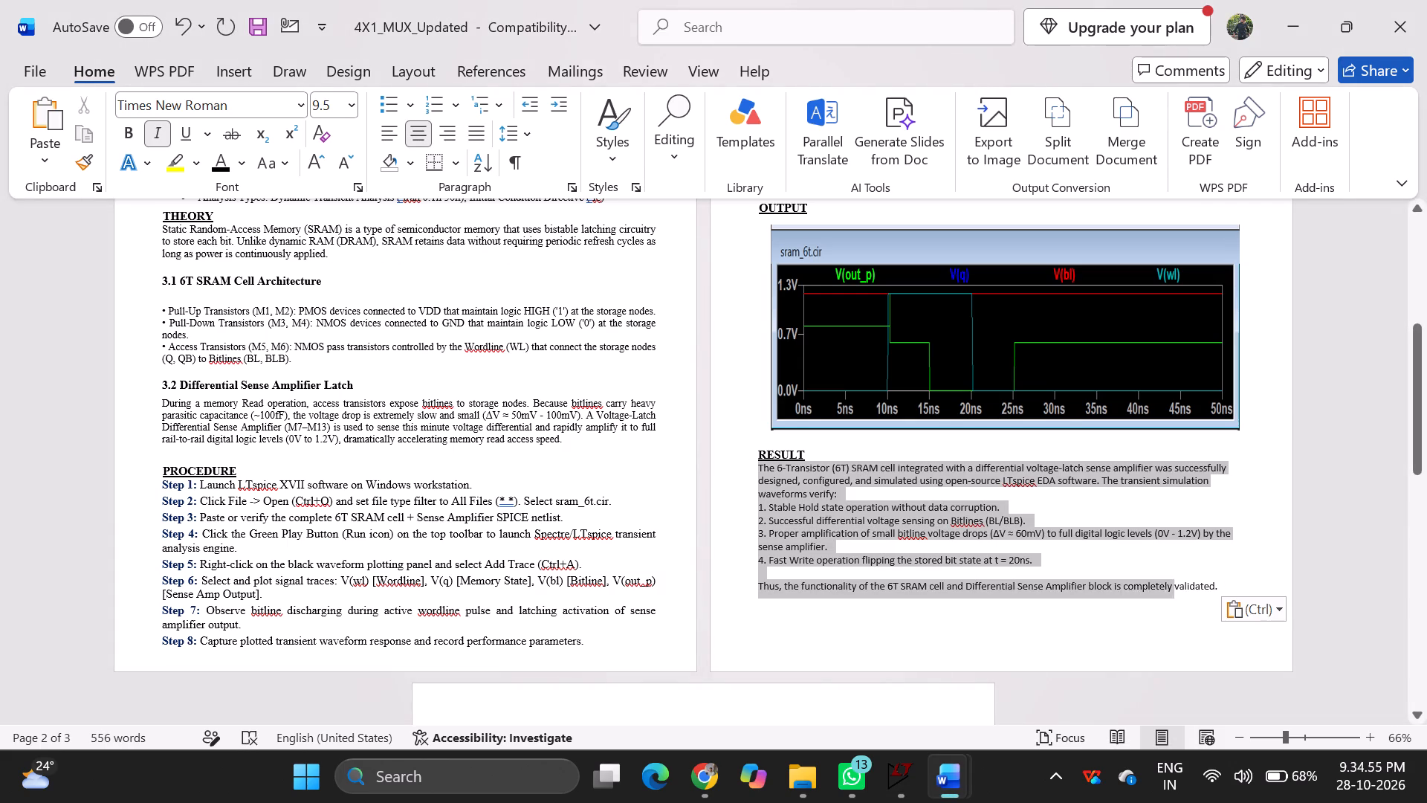
{"action": "left_click_drag", "start_coordinate": [1177, 608], "coordinate": [1225, 591]}
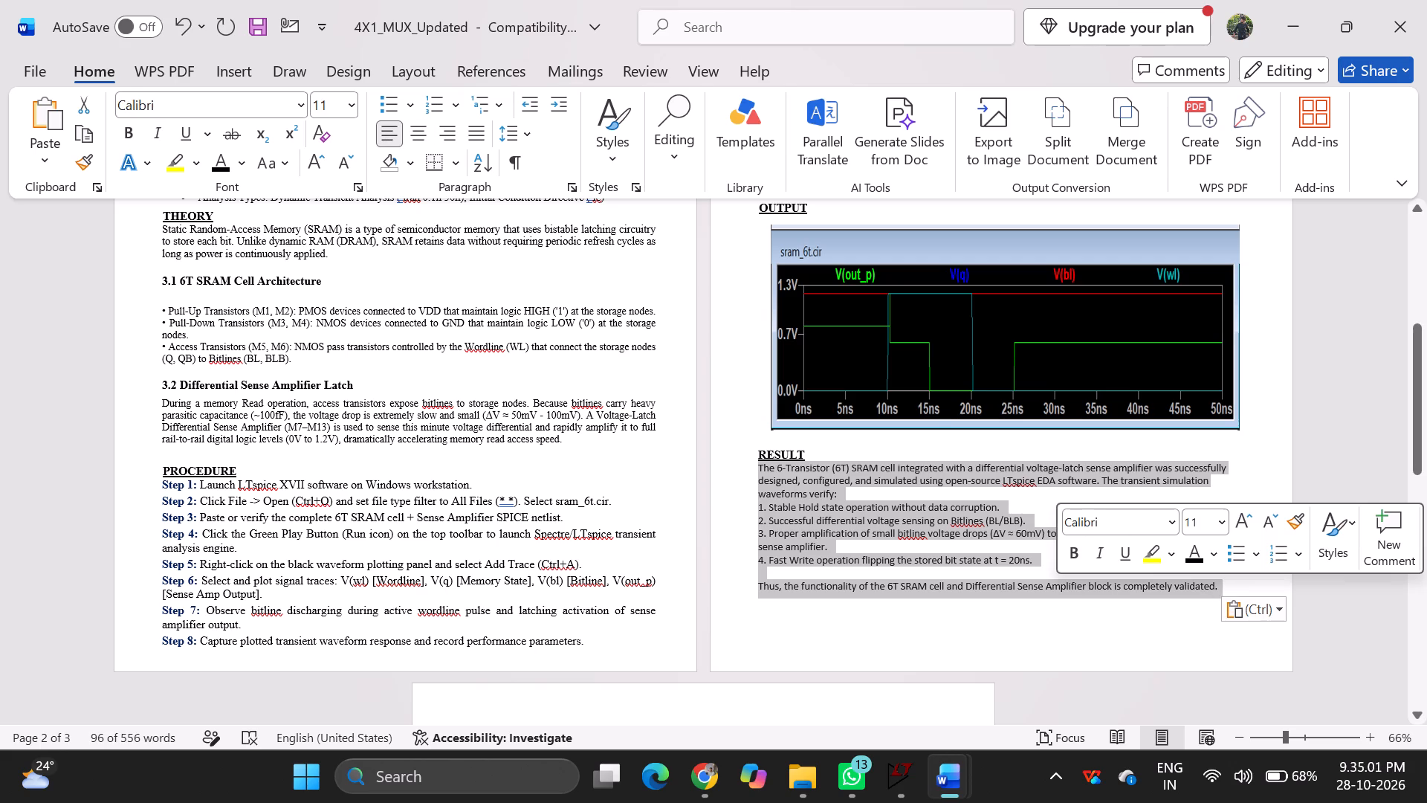
{"action": "left_click", "coordinate": [353, 108]}
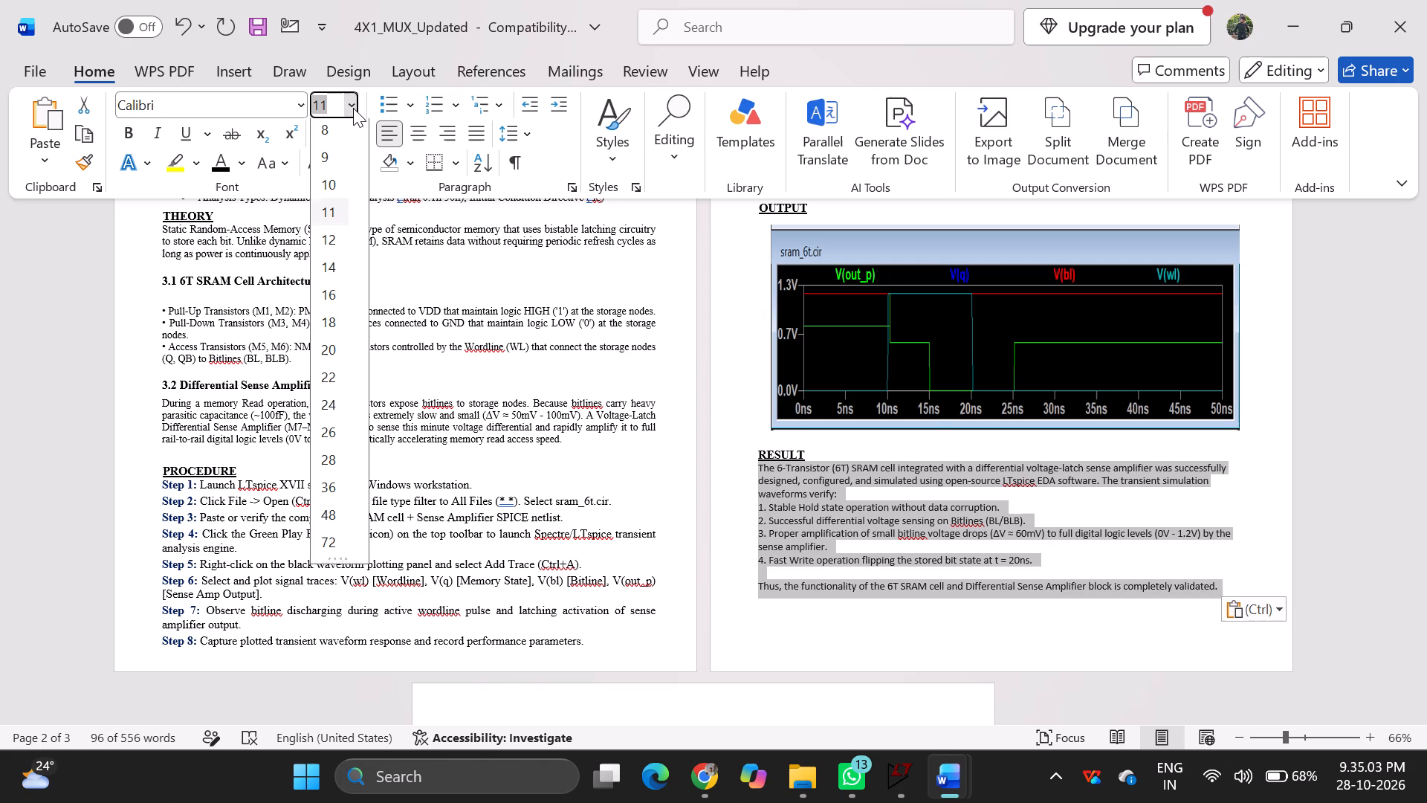
{"action": "left_click", "coordinate": [340, 237]}
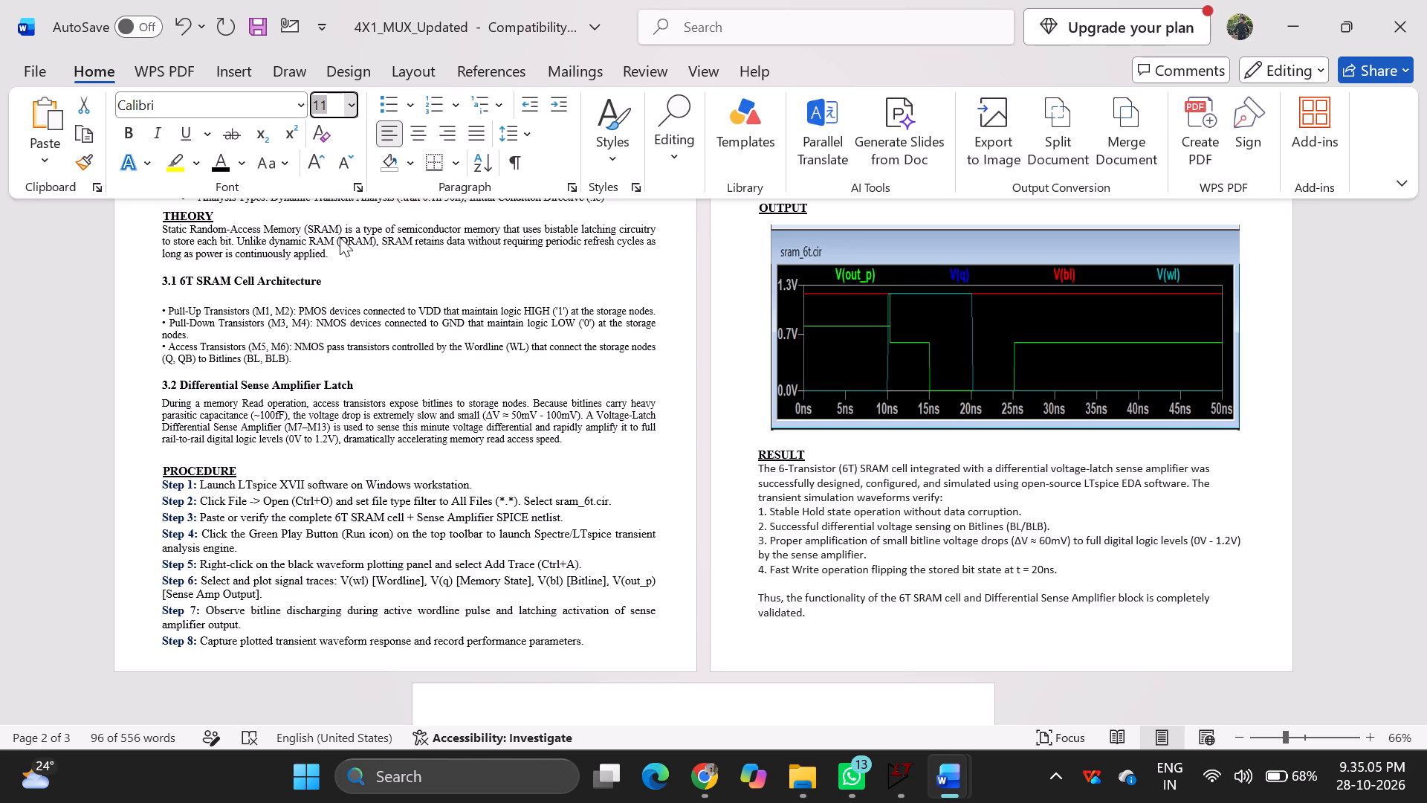
{"action": "left_click", "coordinate": [199, 103]}
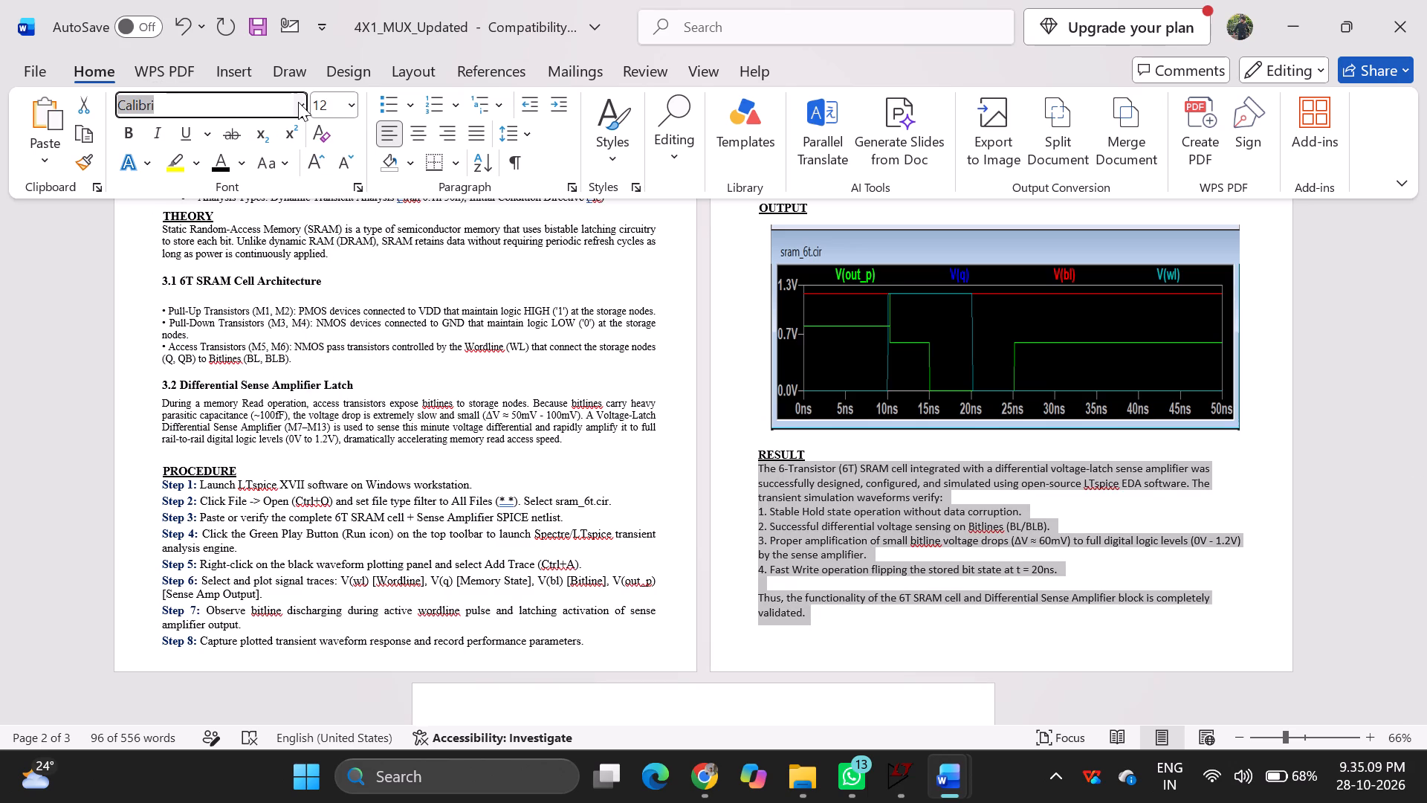
{"action": "left_click", "coordinate": [298, 102]}
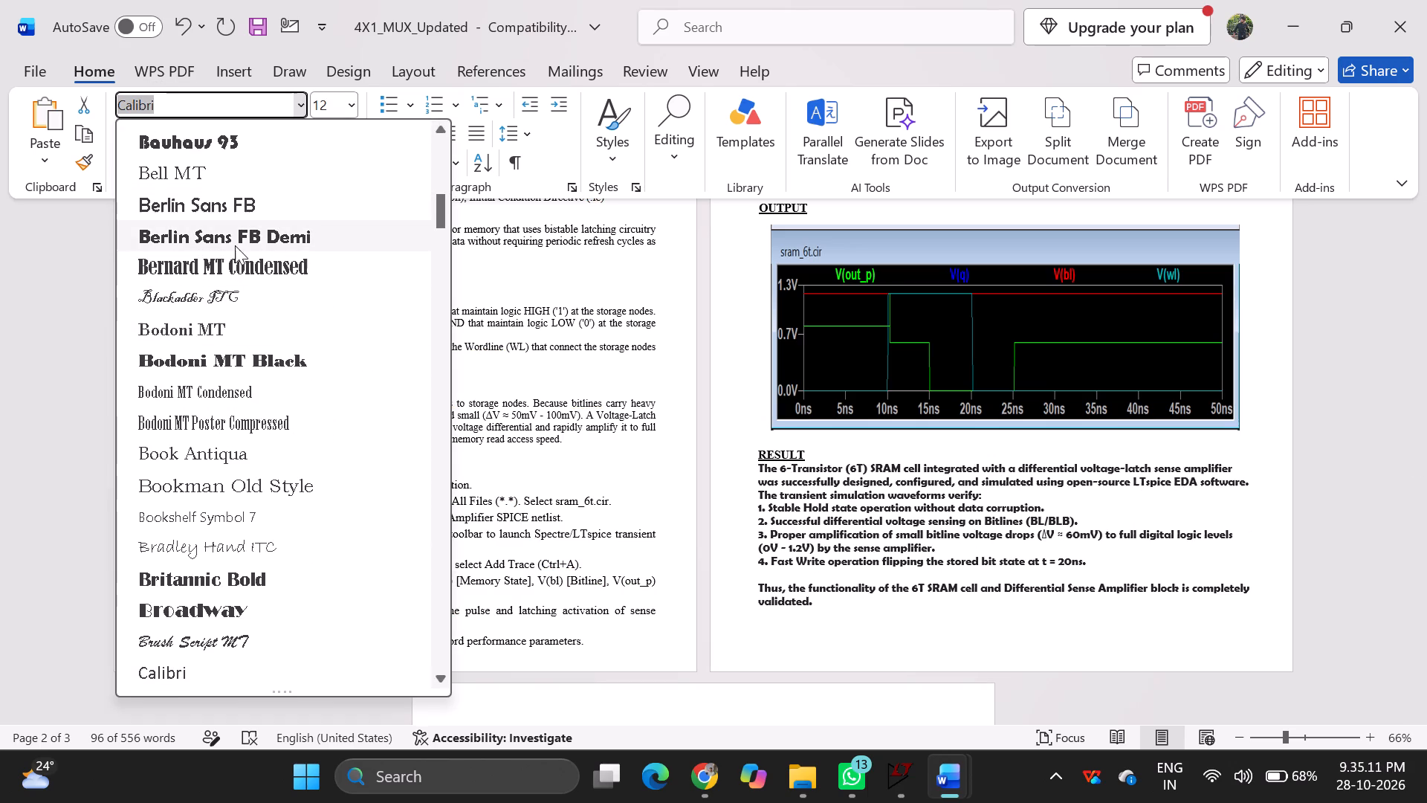
{"action": "type", "text": "tim"}
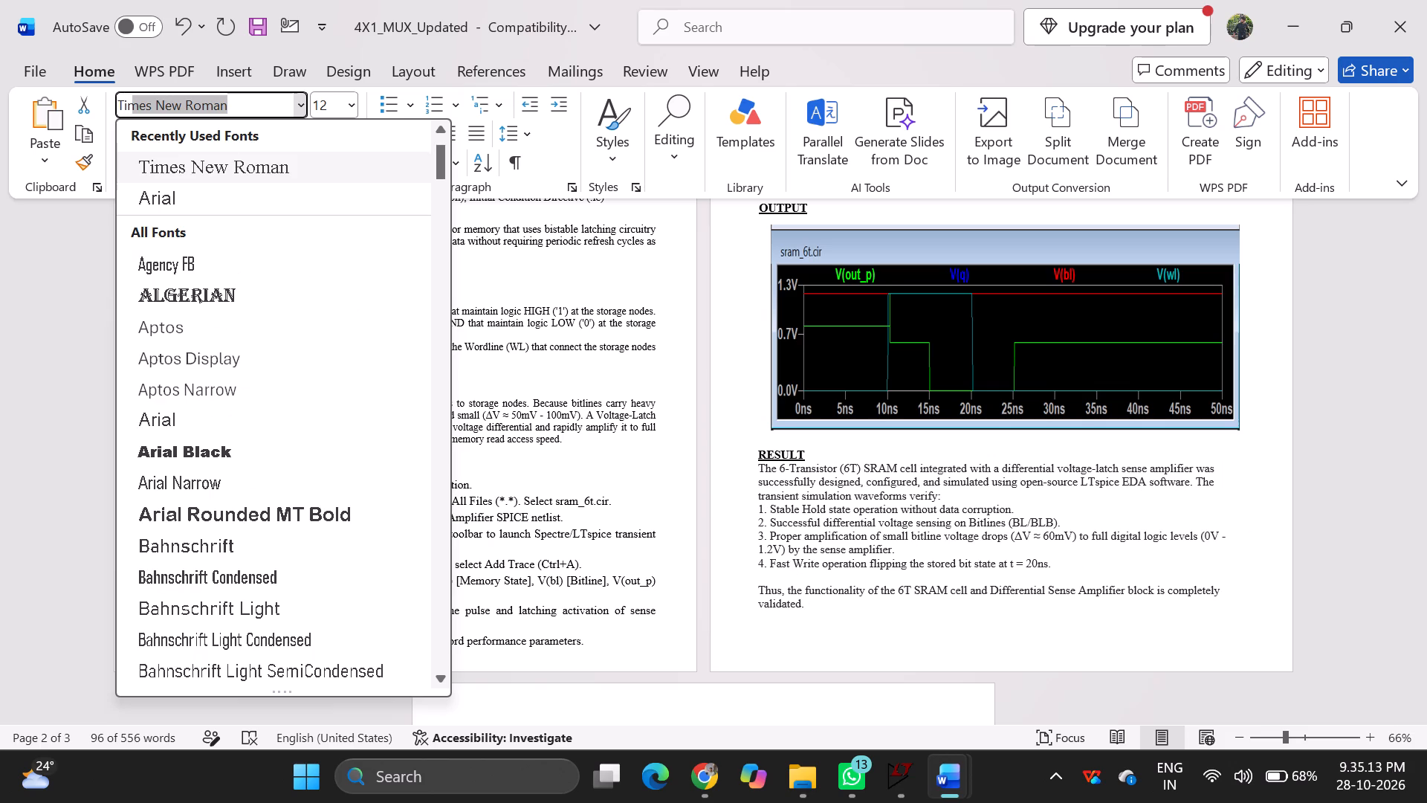
{"action": "left_click", "coordinate": [230, 168]}
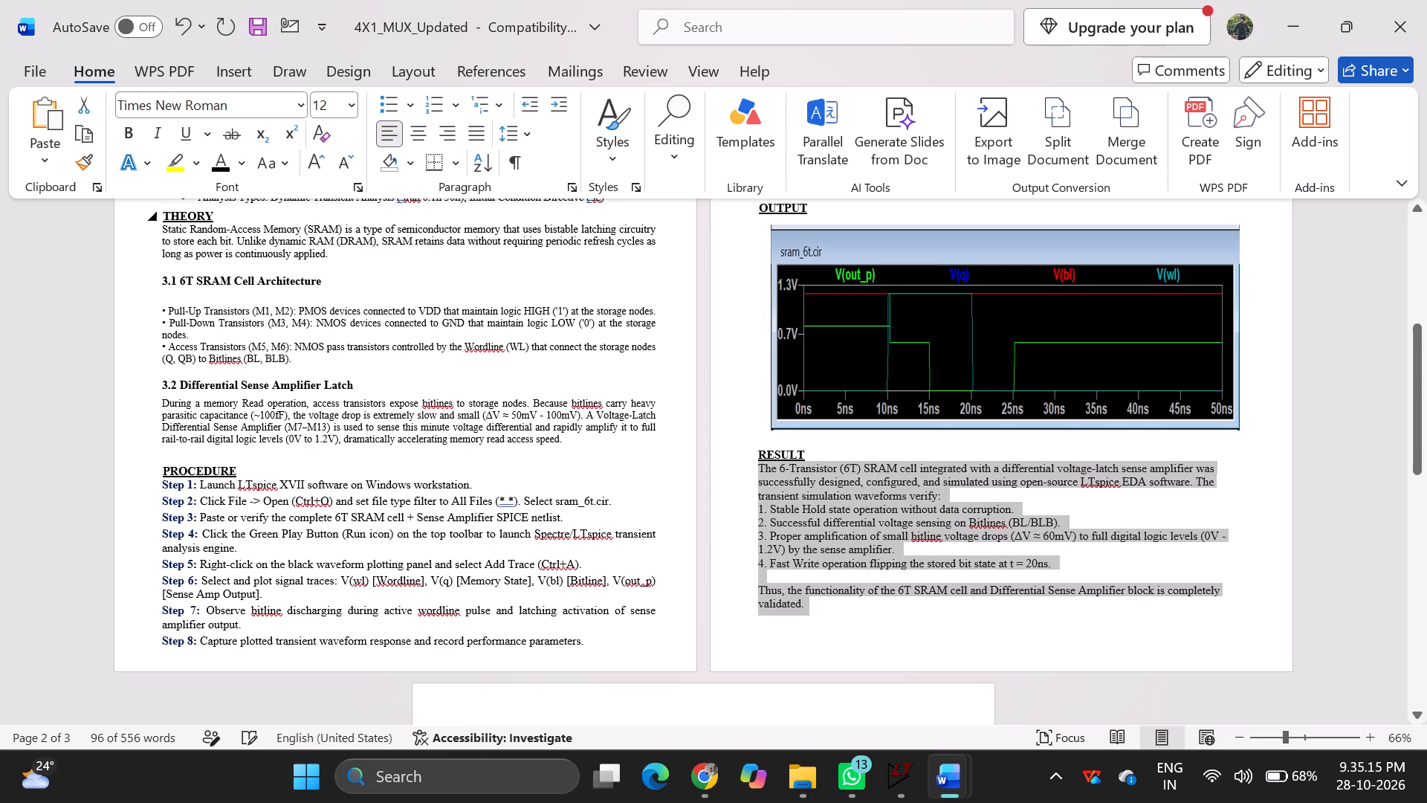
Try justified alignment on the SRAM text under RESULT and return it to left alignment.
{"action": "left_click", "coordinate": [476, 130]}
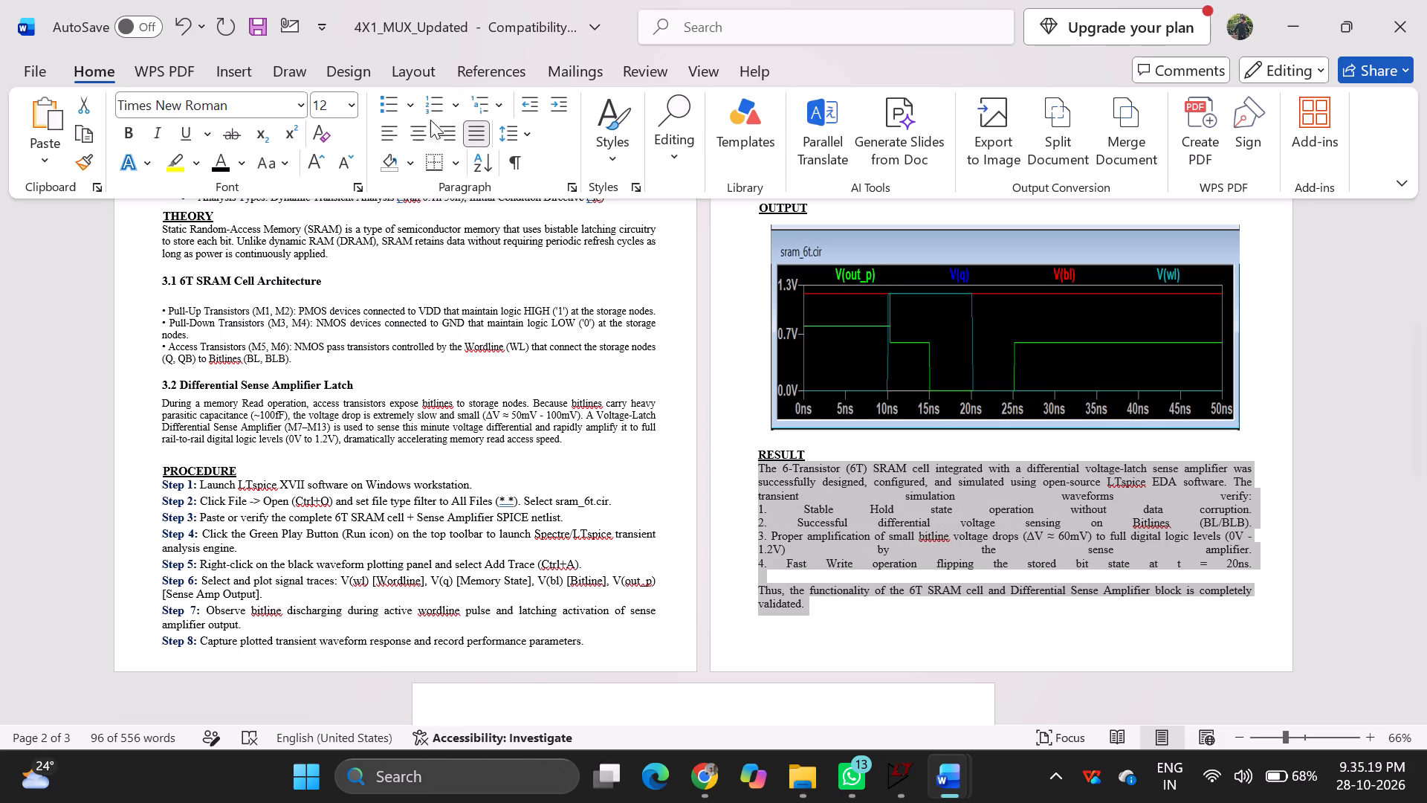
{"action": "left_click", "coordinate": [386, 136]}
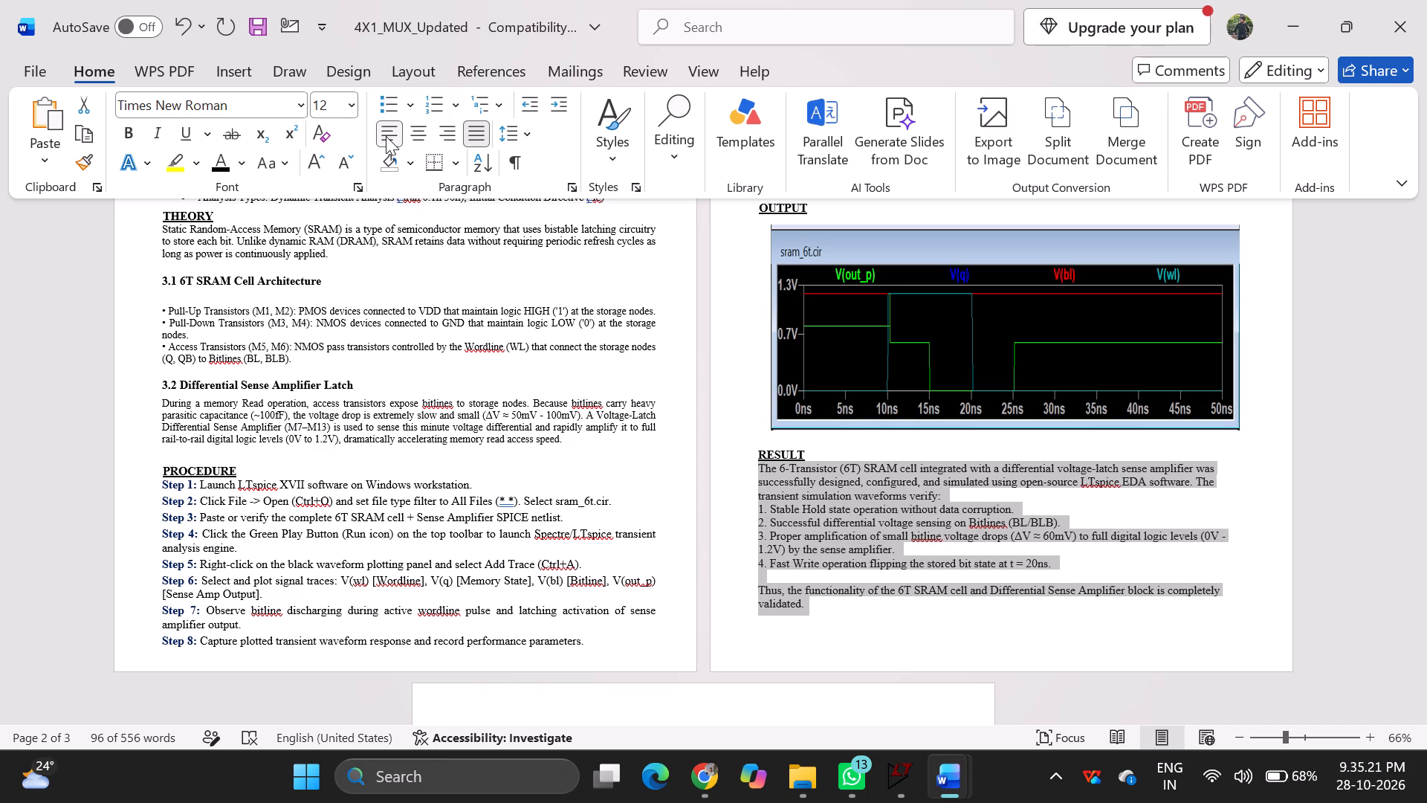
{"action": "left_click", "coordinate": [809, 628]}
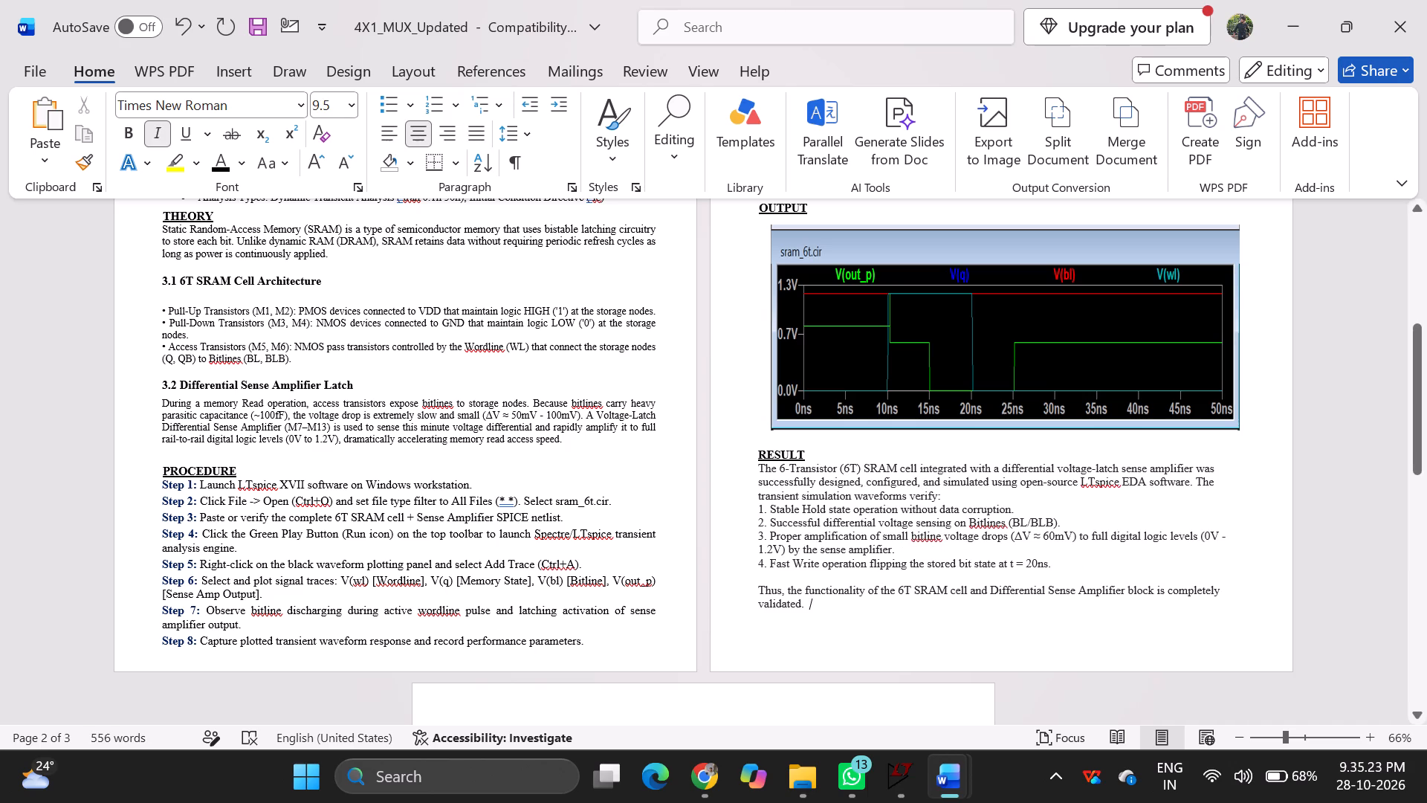
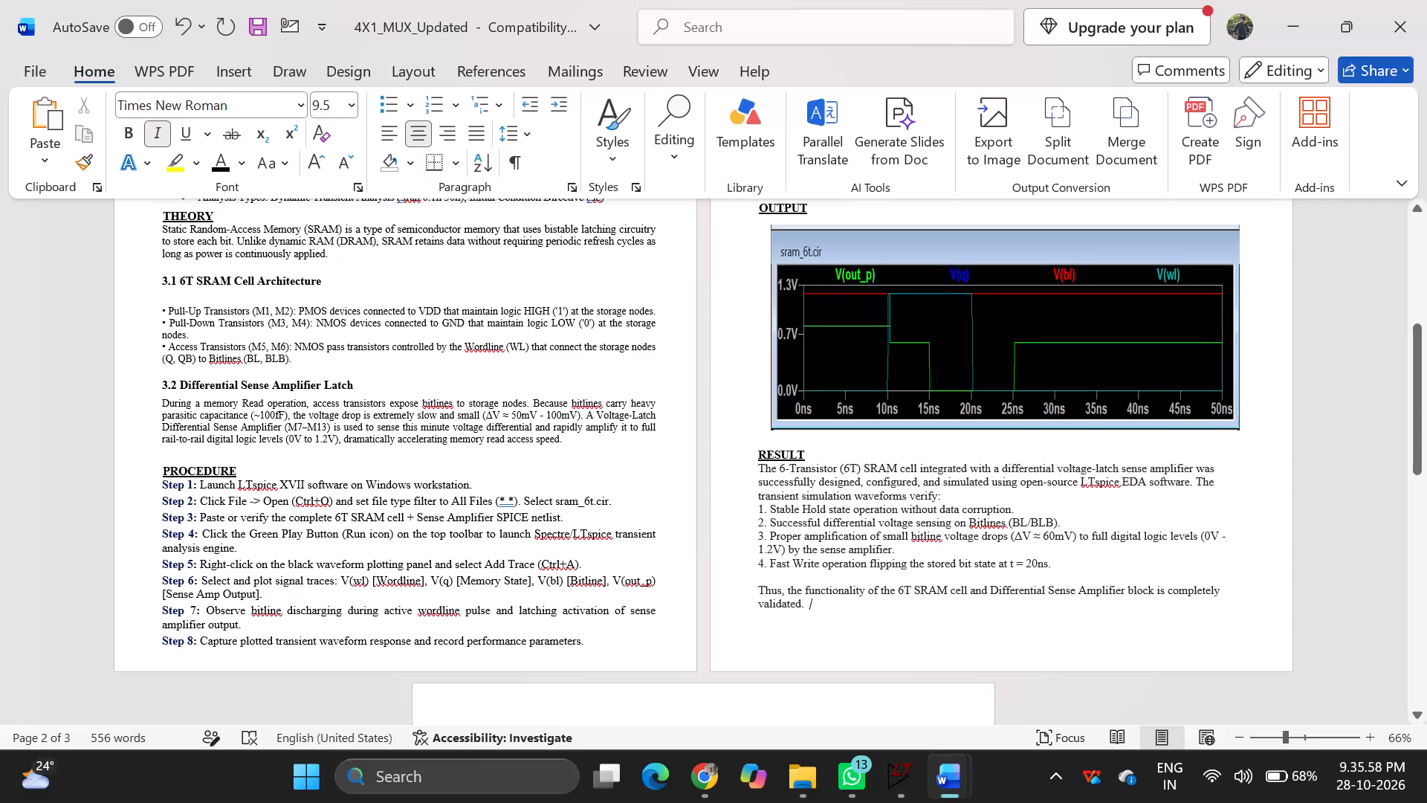
Delete the leftover RESULT heading text at the top of page 3.
{"action": "scroll", "coordinate": [870, 636], "scroll_direction": "up", "scroll_amount": 3}
{"action": "scroll", "coordinate": [870, 636], "scroll_direction": "down", "scroll_amount": 1}
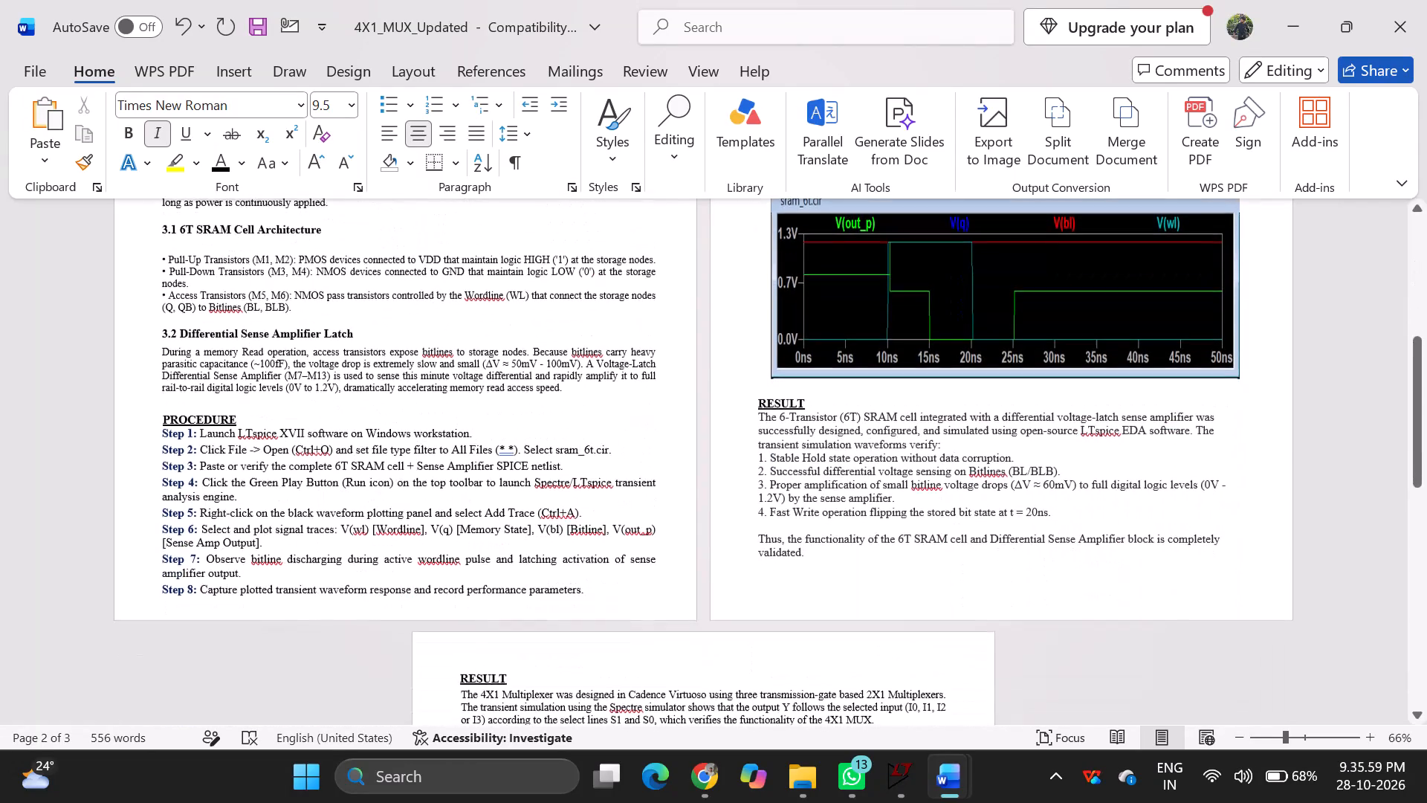
{"action": "scroll", "coordinate": [870, 636], "scroll_direction": "down", "scroll_amount": 3}
{"action": "scroll", "coordinate": [870, 636], "scroll_direction": "up", "scroll_amount": 2}
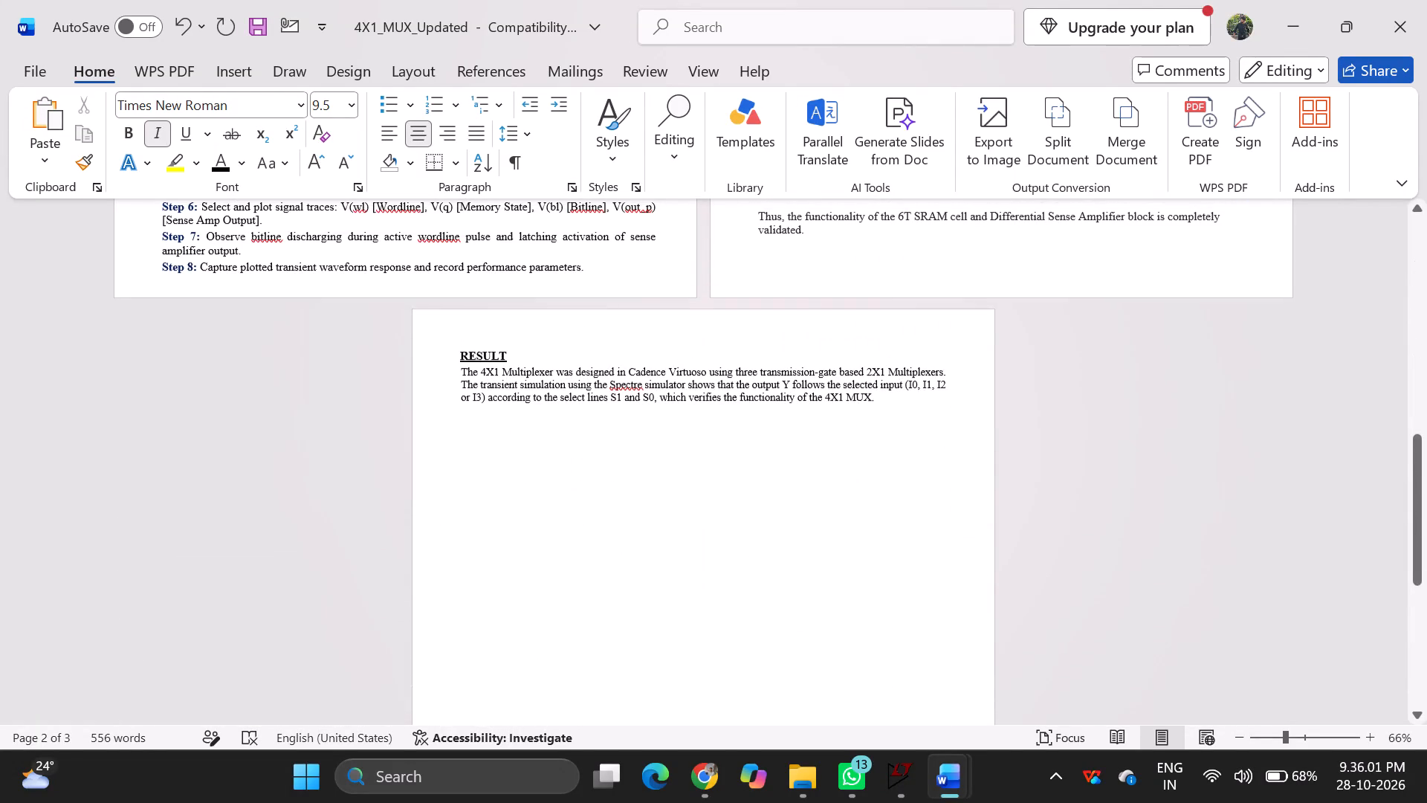
{"action": "left_click_drag", "start_coordinate": [455, 361], "coordinate": [536, 375]}
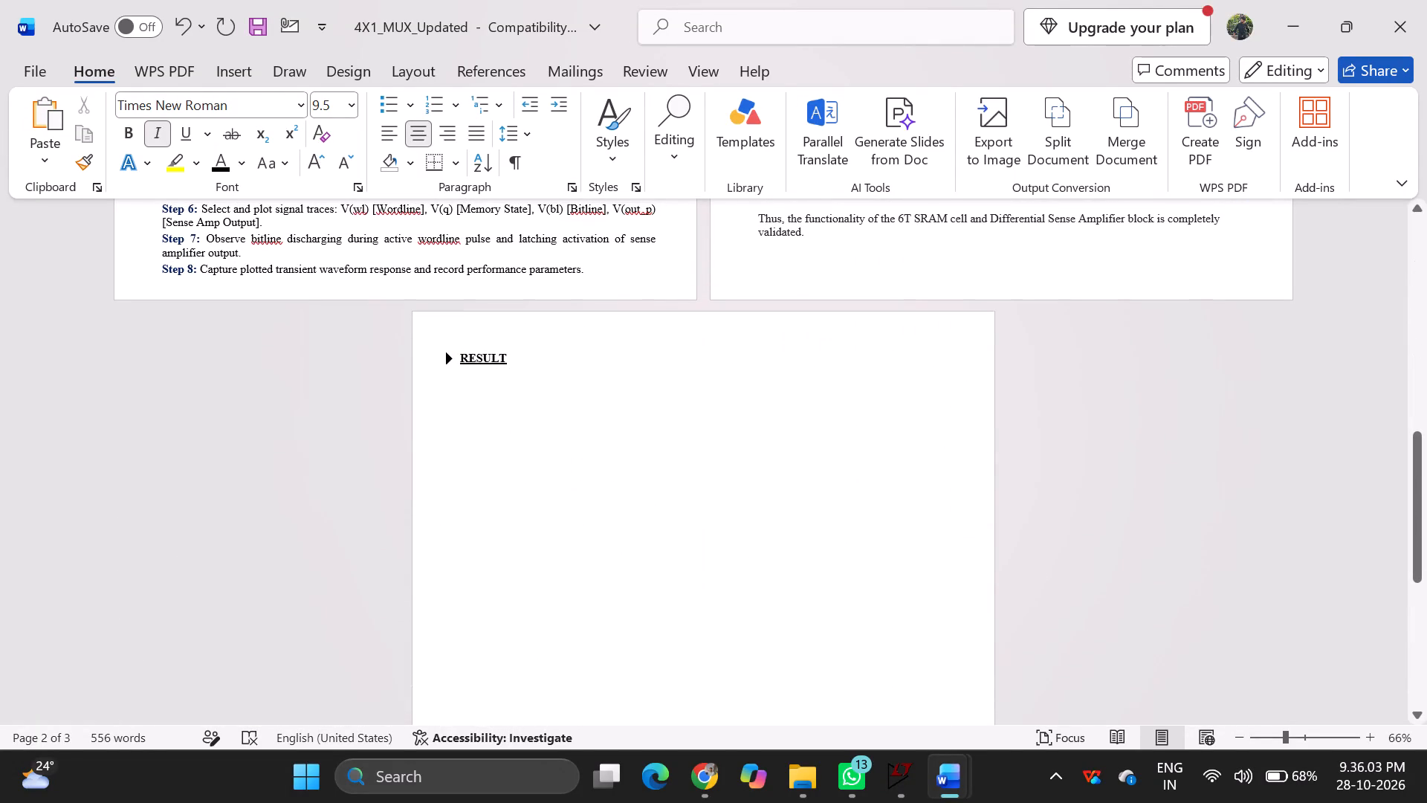
{"action": "left_click_drag", "start_coordinate": [536, 375], "coordinate": [515, 356]}
{"action": "left_click", "coordinate": [515, 356]}
{"action": "key", "text": "BackSpace"}
{"action": "key", "text": "BackSpace"}
{"action": "key", "text": "BackSpace"}
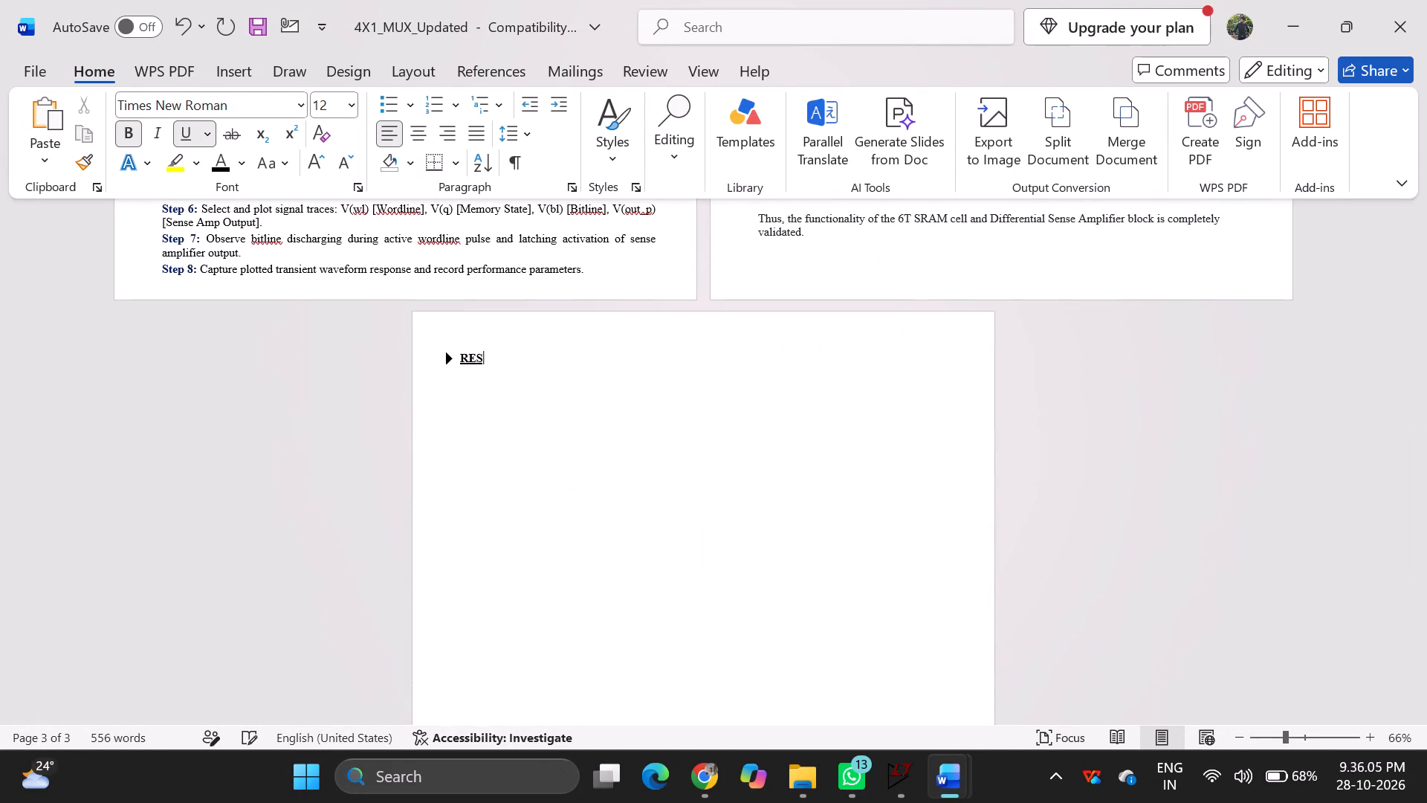
{"action": "key", "text": "BackSpace"}
{"action": "key", "text": "BackSpace"}
{"action": "key", "text": "BackSpace"}
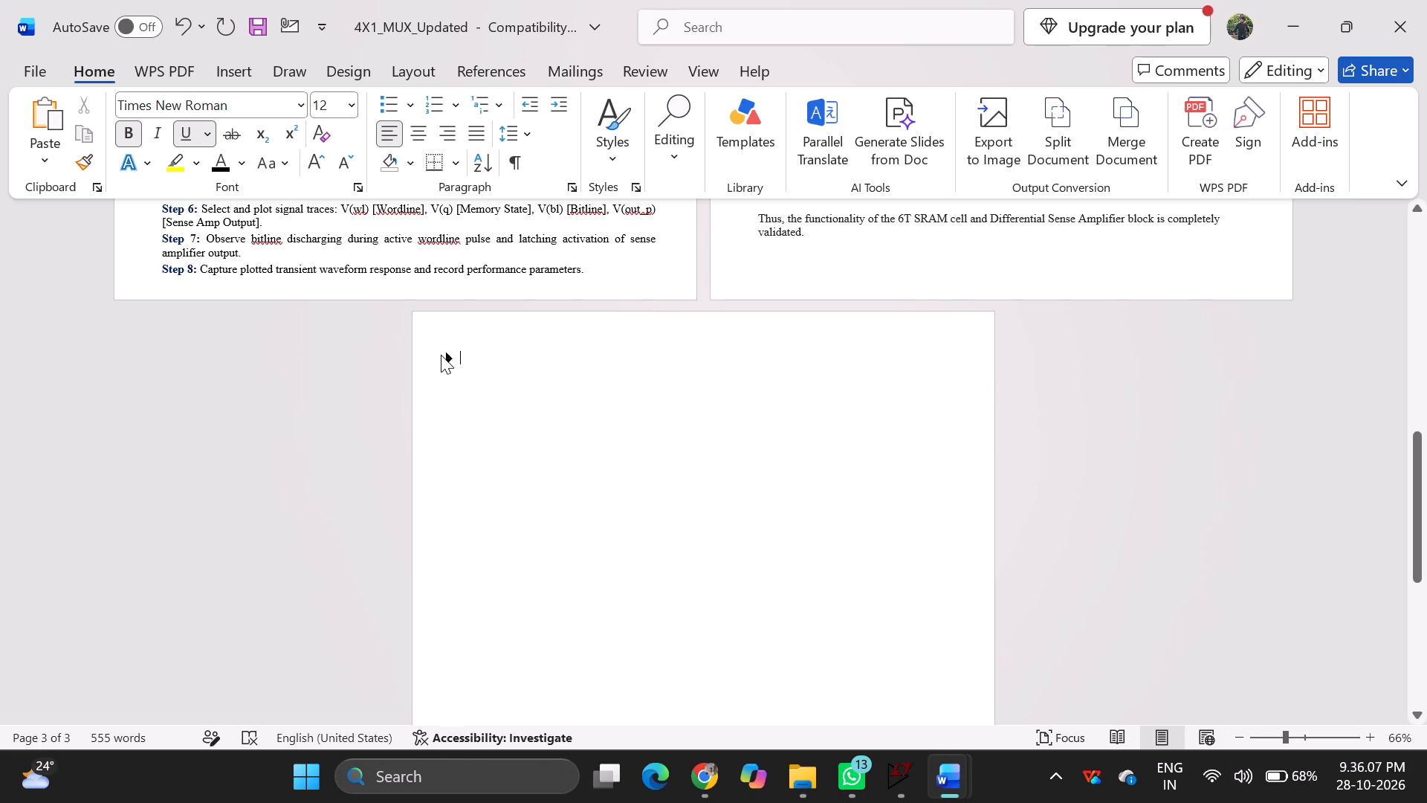
Expand the collapsed text on page 3 and delete the leftover 4X1 Multiplexer paragraph.
{"action": "left_click", "coordinate": [449, 358]}
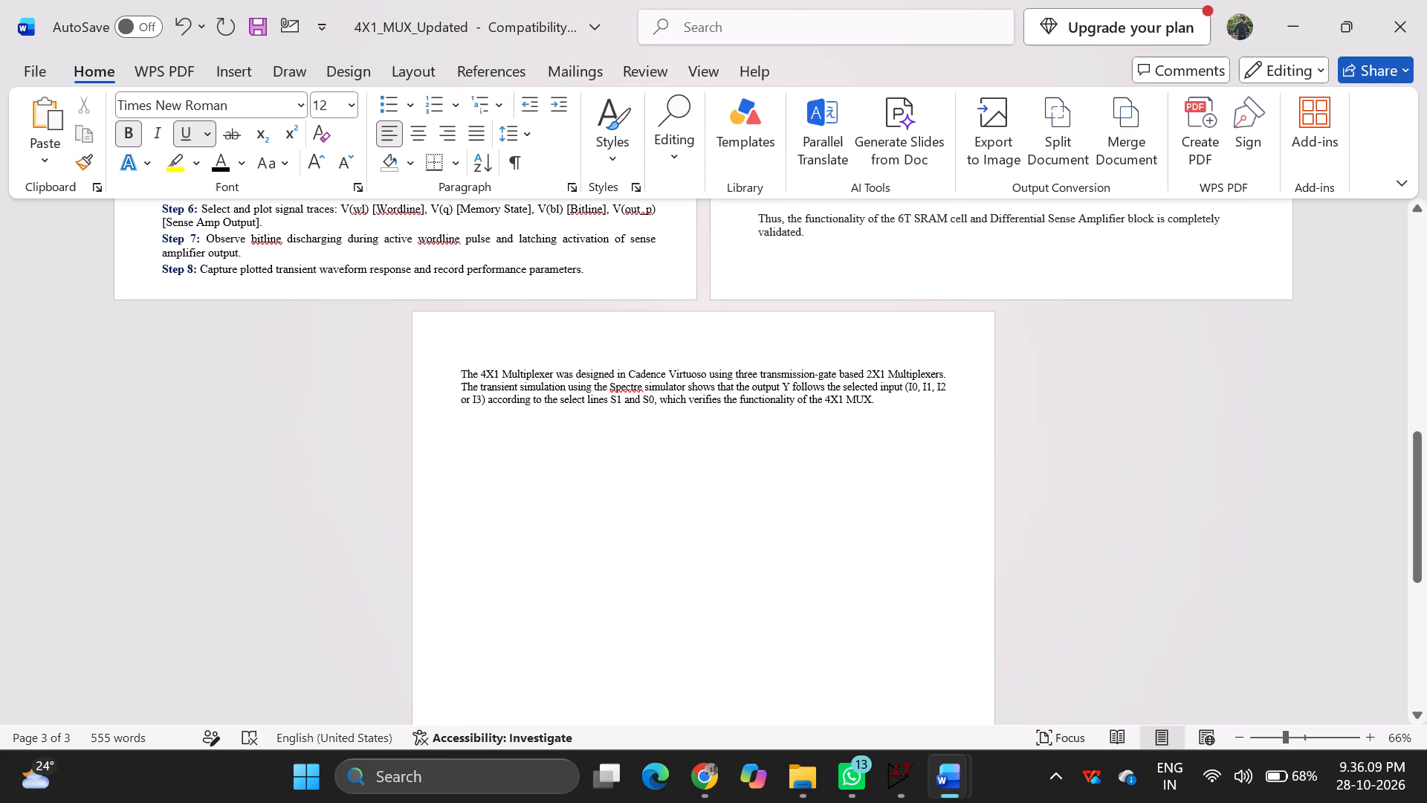
{"action": "left_click_drag", "start_coordinate": [459, 373], "coordinate": [887, 405]}
{"action": "key", "text": "BackSpace"}
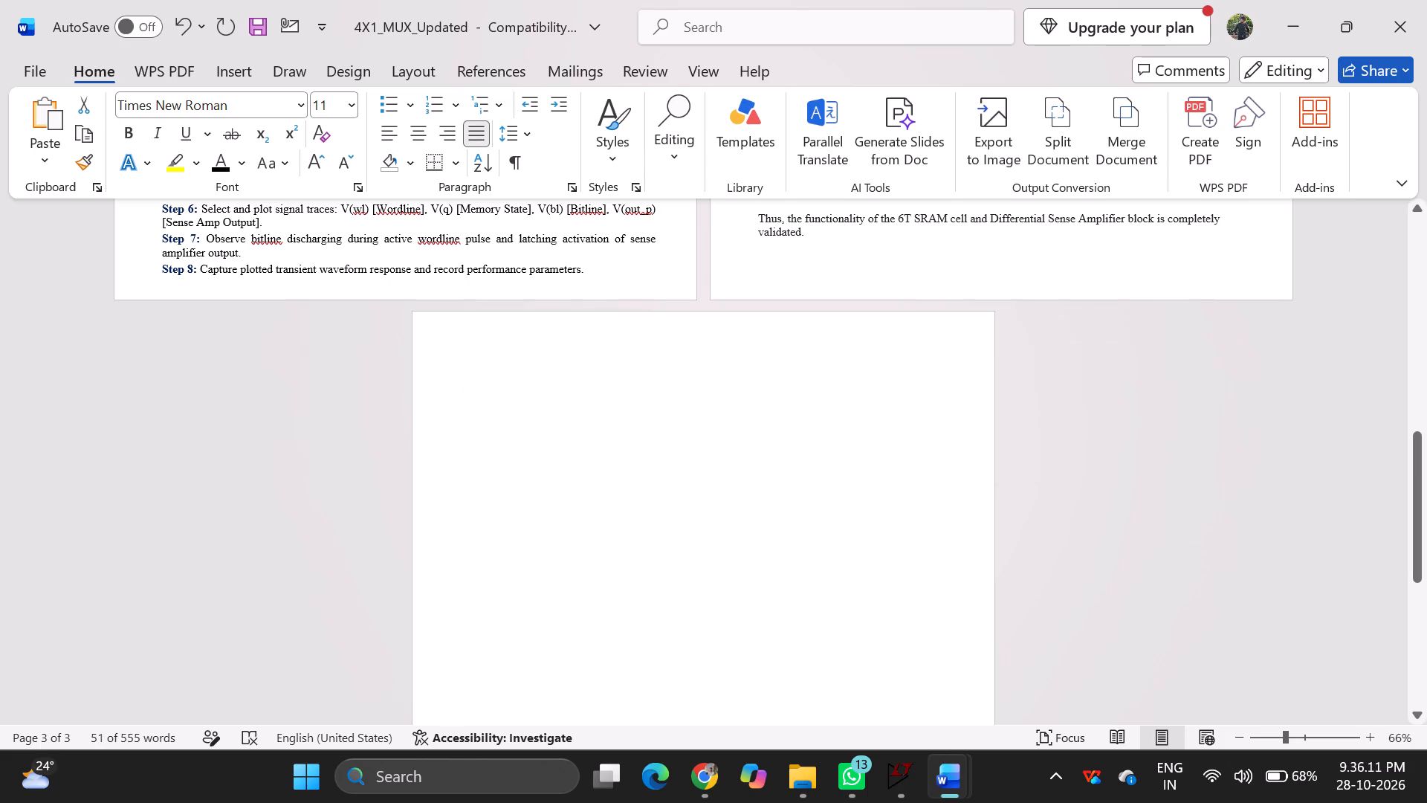
Open the print settings for 4X1_MUX_Updated and set the page range to 1,2.
{"action": "scroll", "coordinate": [887, 405], "scroll_direction": "up", "scroll_amount": 4}
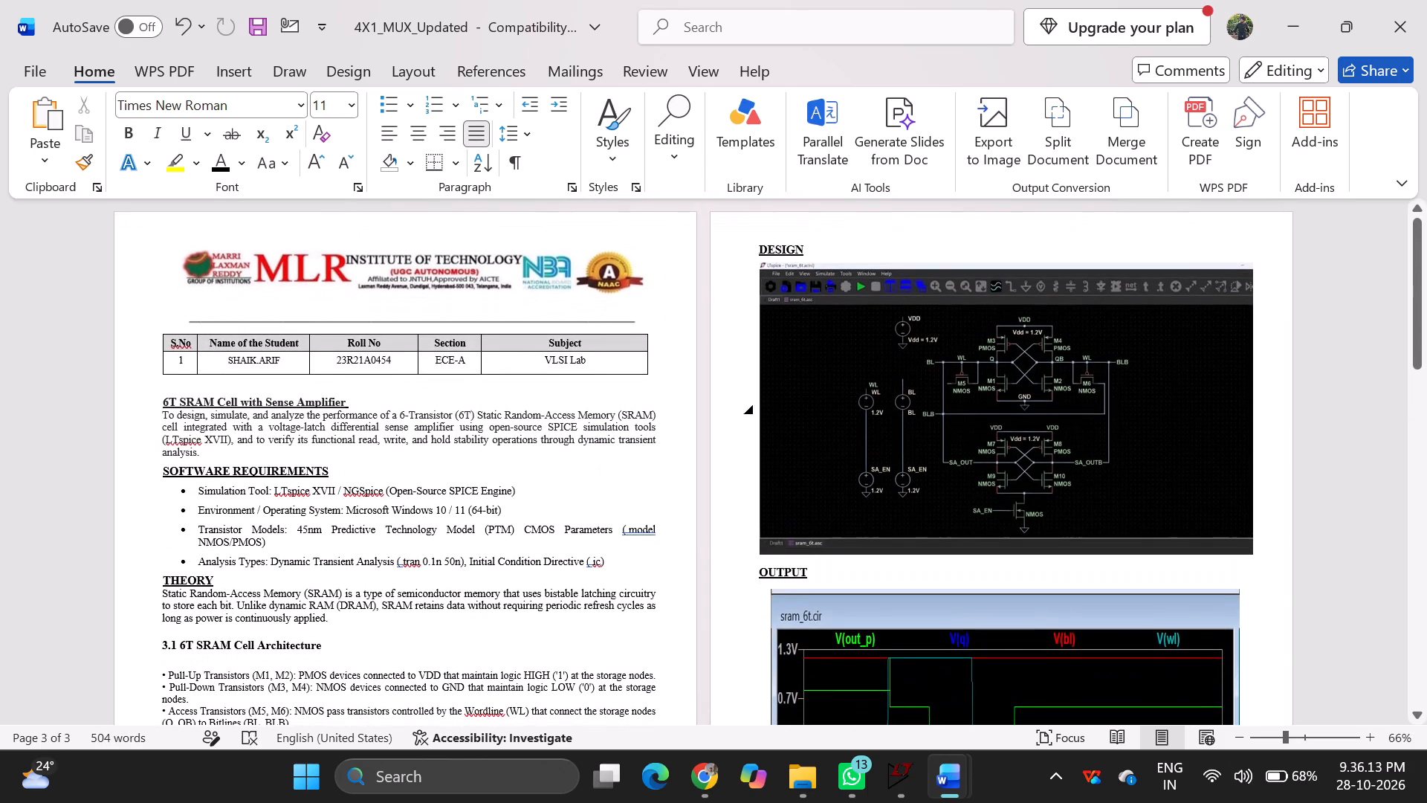
{"action": "scroll", "coordinate": [887, 405], "scroll_direction": "down", "scroll_amount": 4}
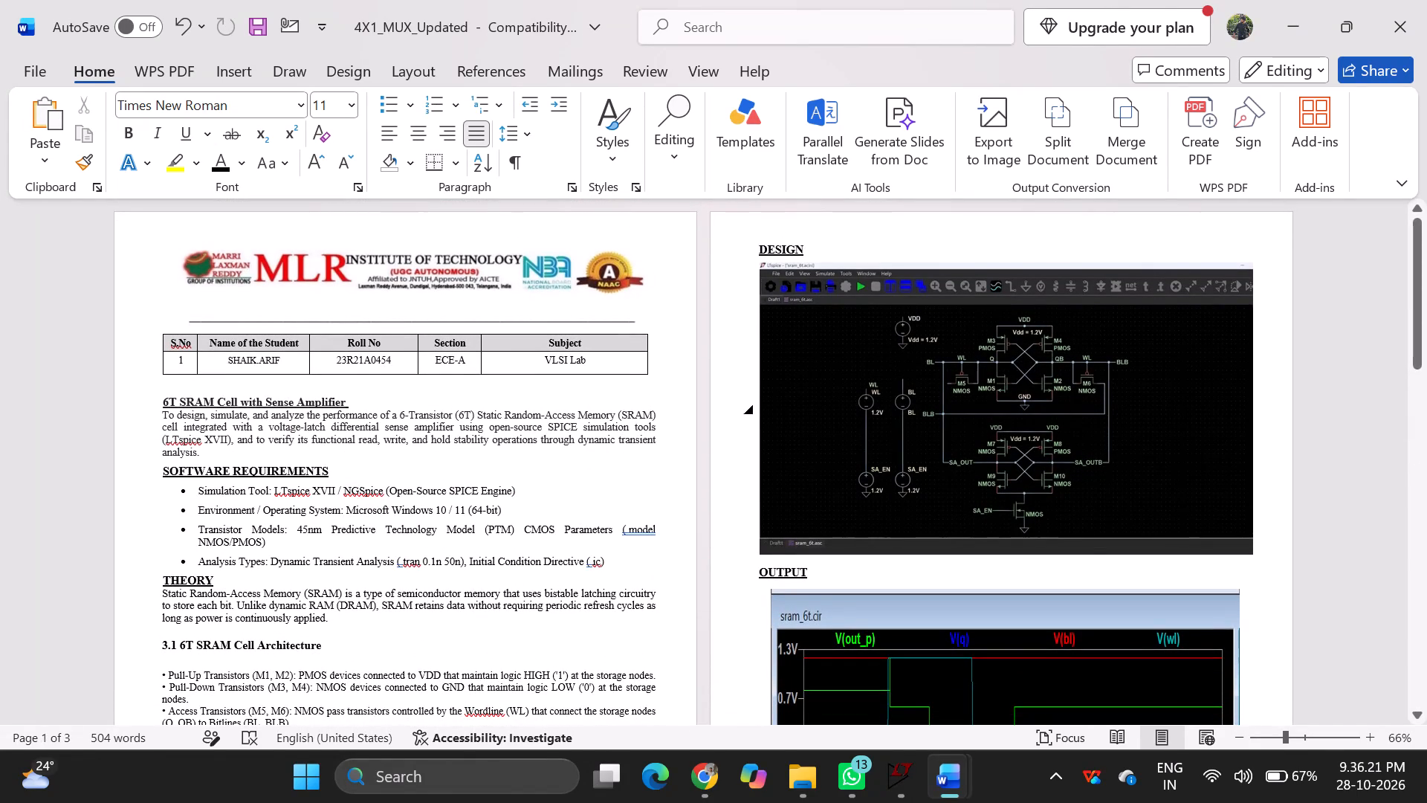
{"action": "key", "text": "ctrl+p"}
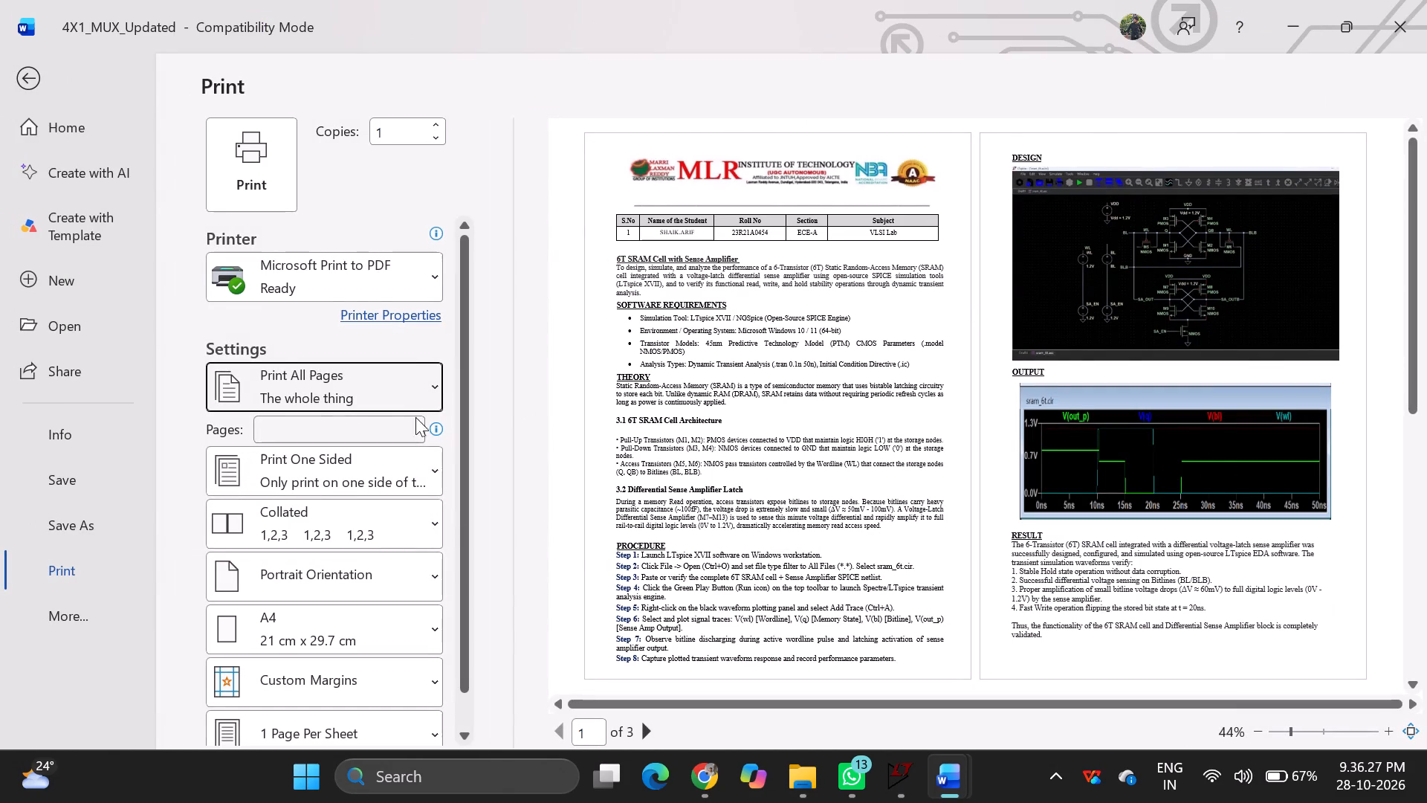
{"action": "left_click", "coordinate": [381, 430]}
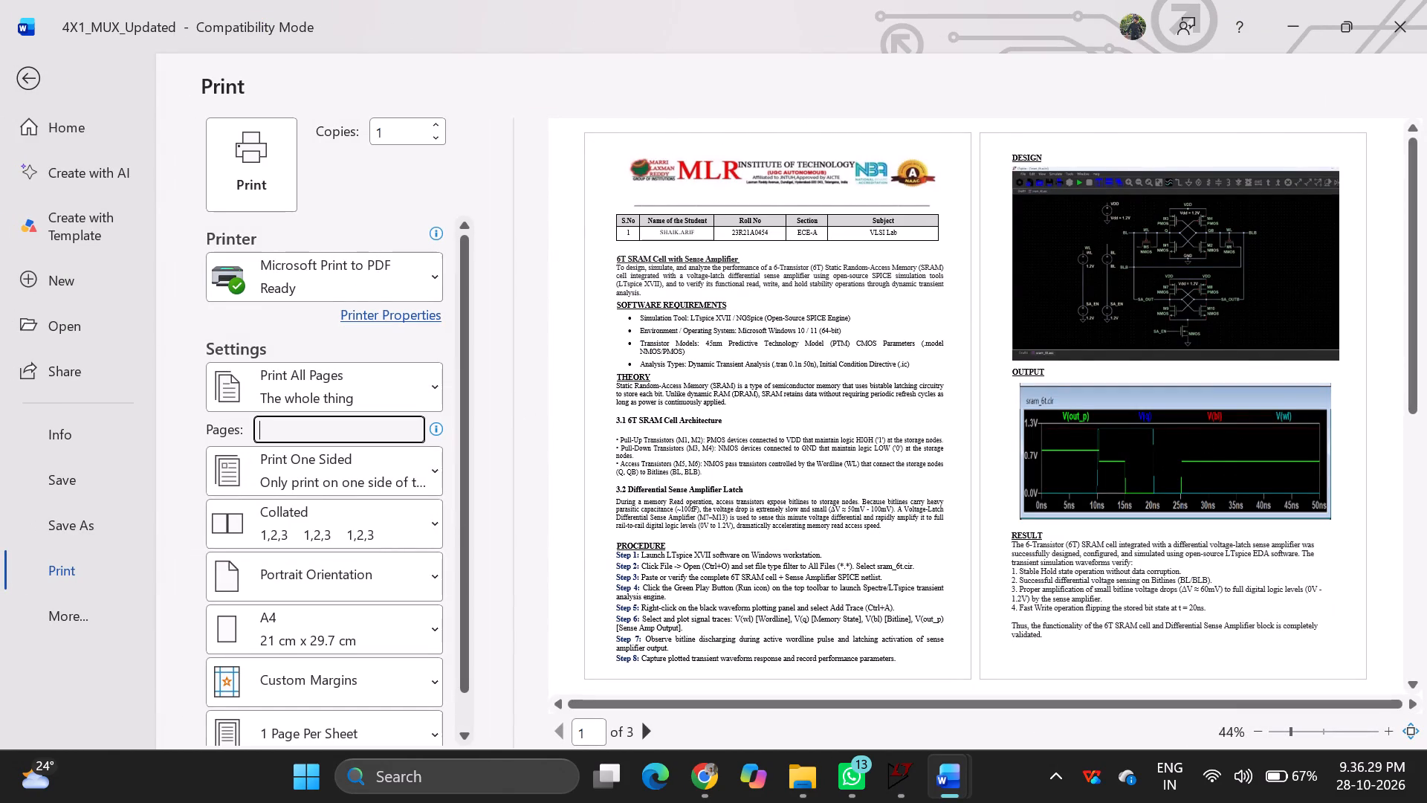
{"action": "key", "text": "1"}
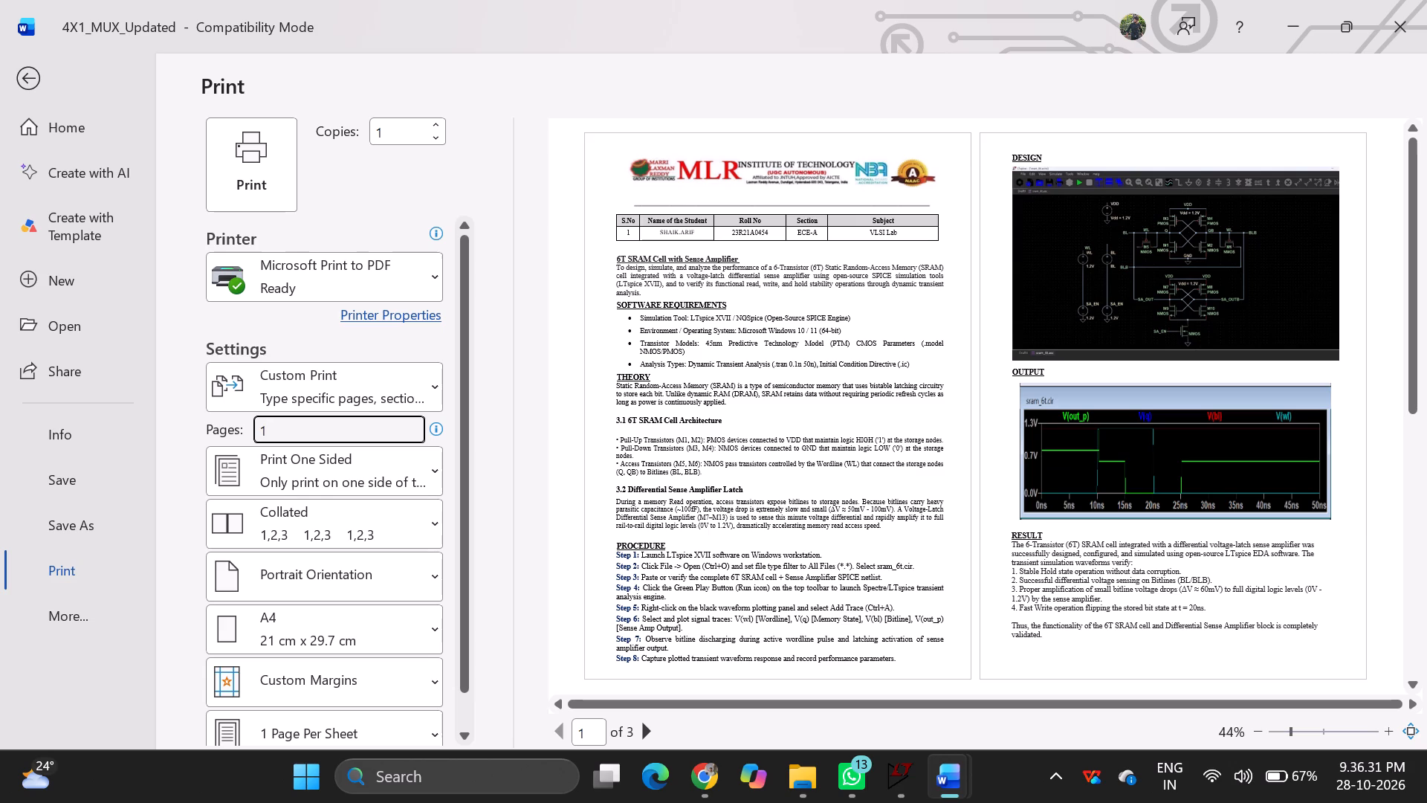
{"action": "left_click", "coordinate": [428, 379]}
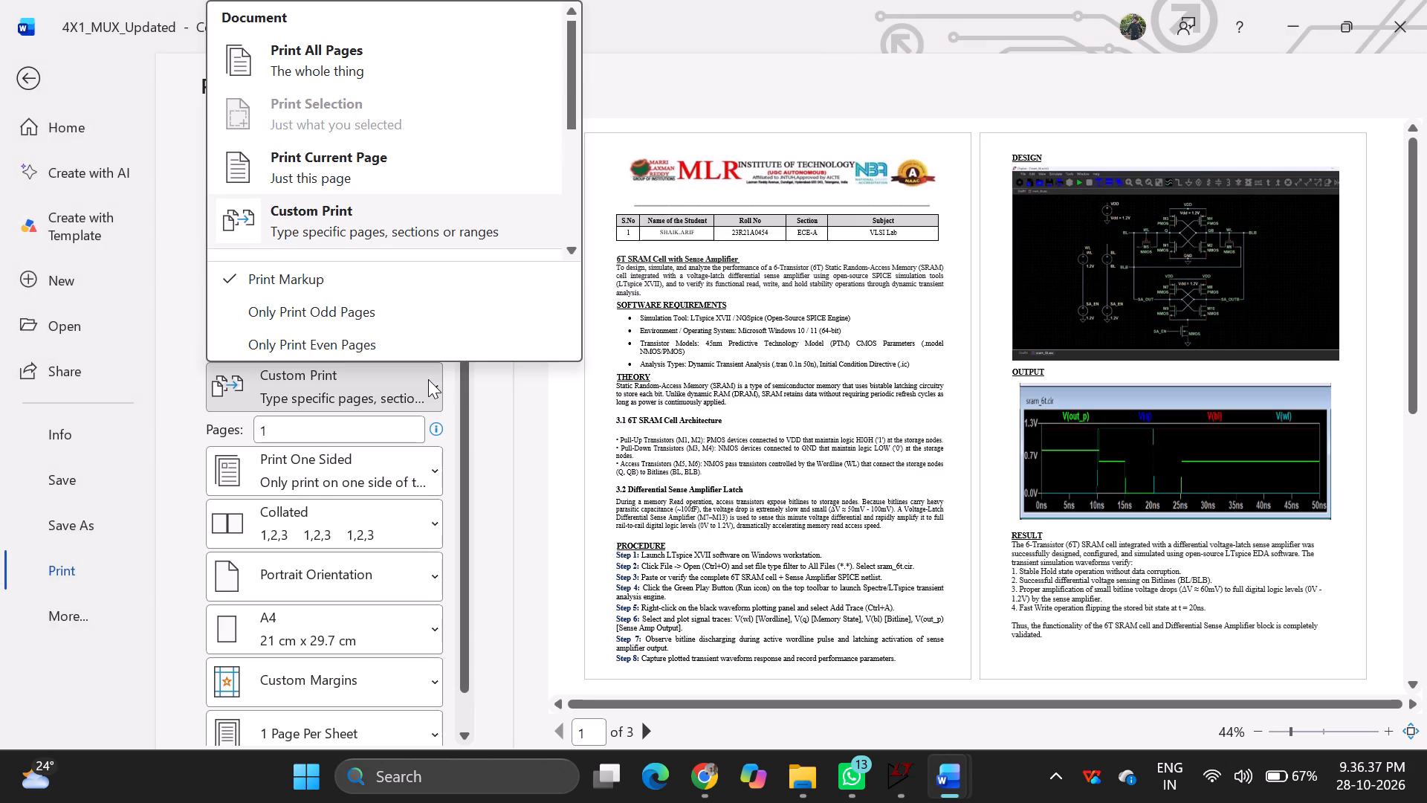
{"action": "type", "text": ",2"}
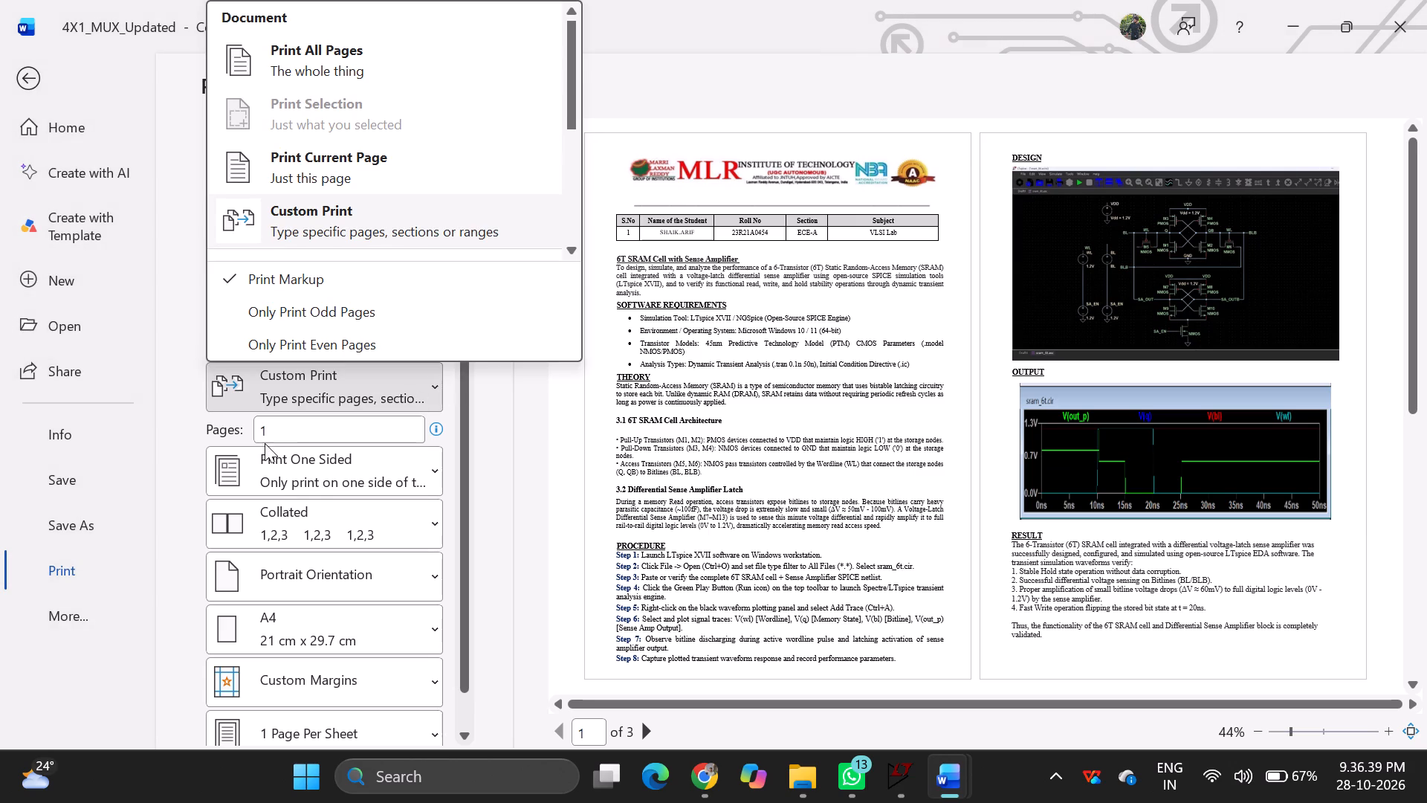
{"action": "left_click", "coordinate": [273, 431]}
{"action": "left_click", "coordinate": [273, 431]}
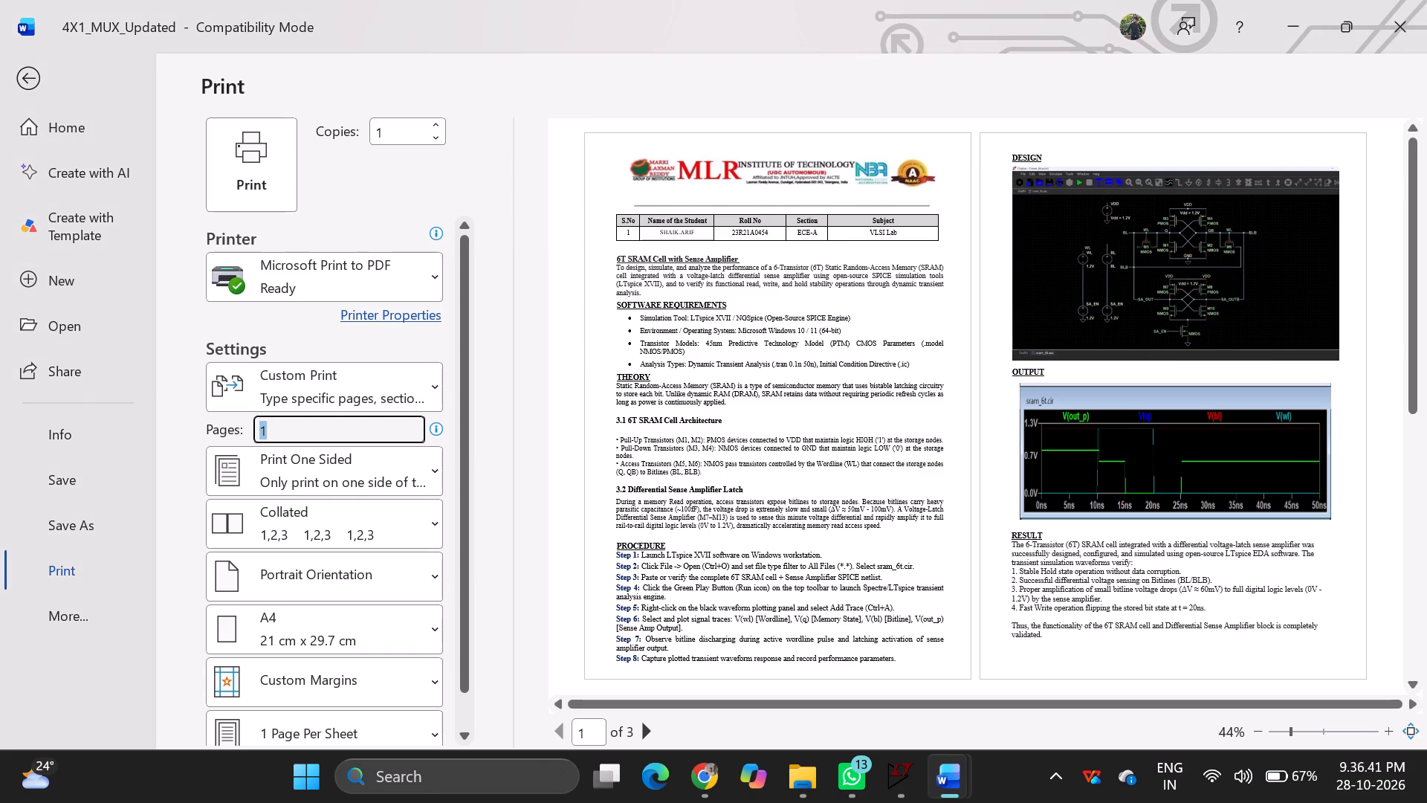
{"action": "key", "text": "comma"}
{"action": "key", "text": "2"}
Review the page setup margins and the Microsoft Print to PDF properties, accepting both without changes.
{"action": "scroll", "coordinate": [273, 431], "scroll_direction": "down", "scroll_amount": 2}
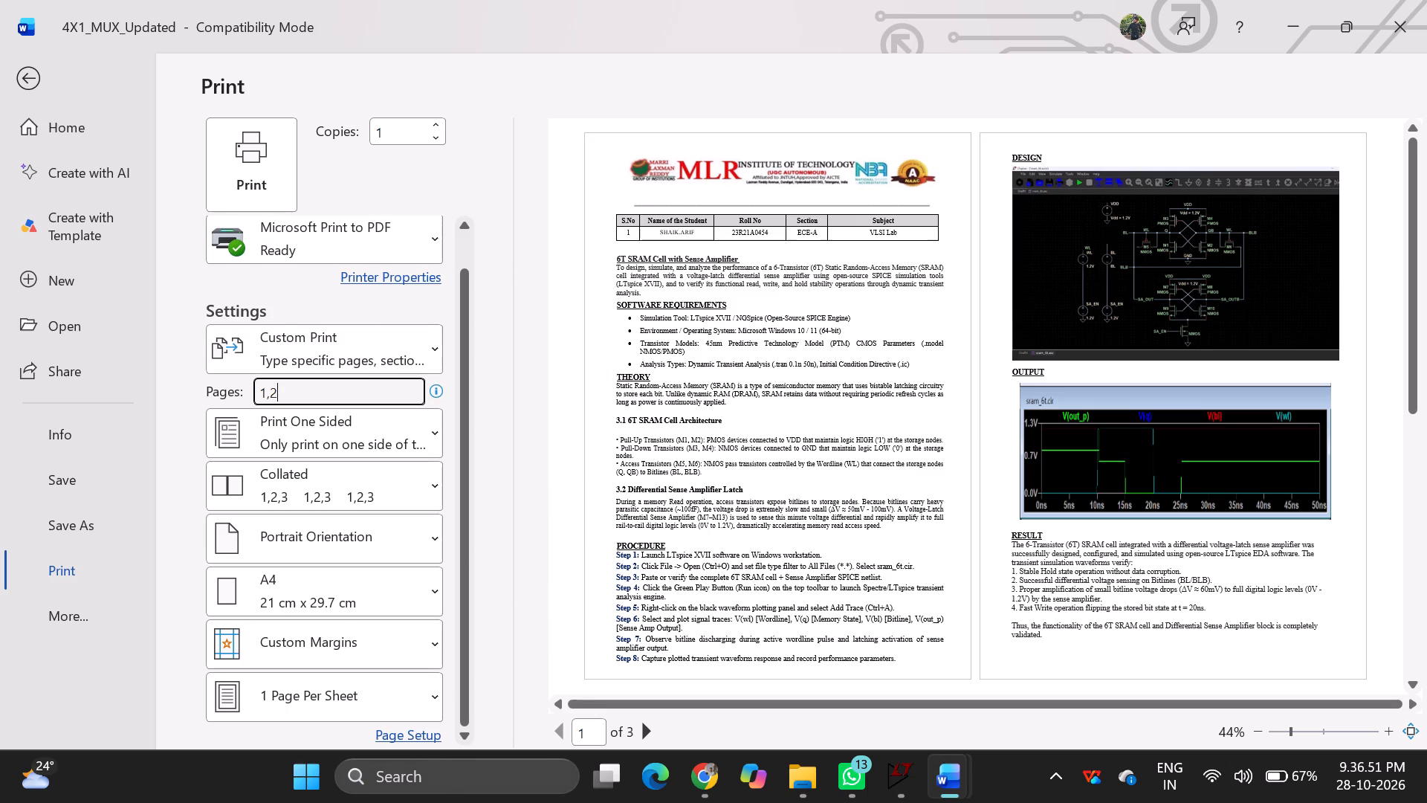
{"action": "left_click", "coordinate": [421, 733]}
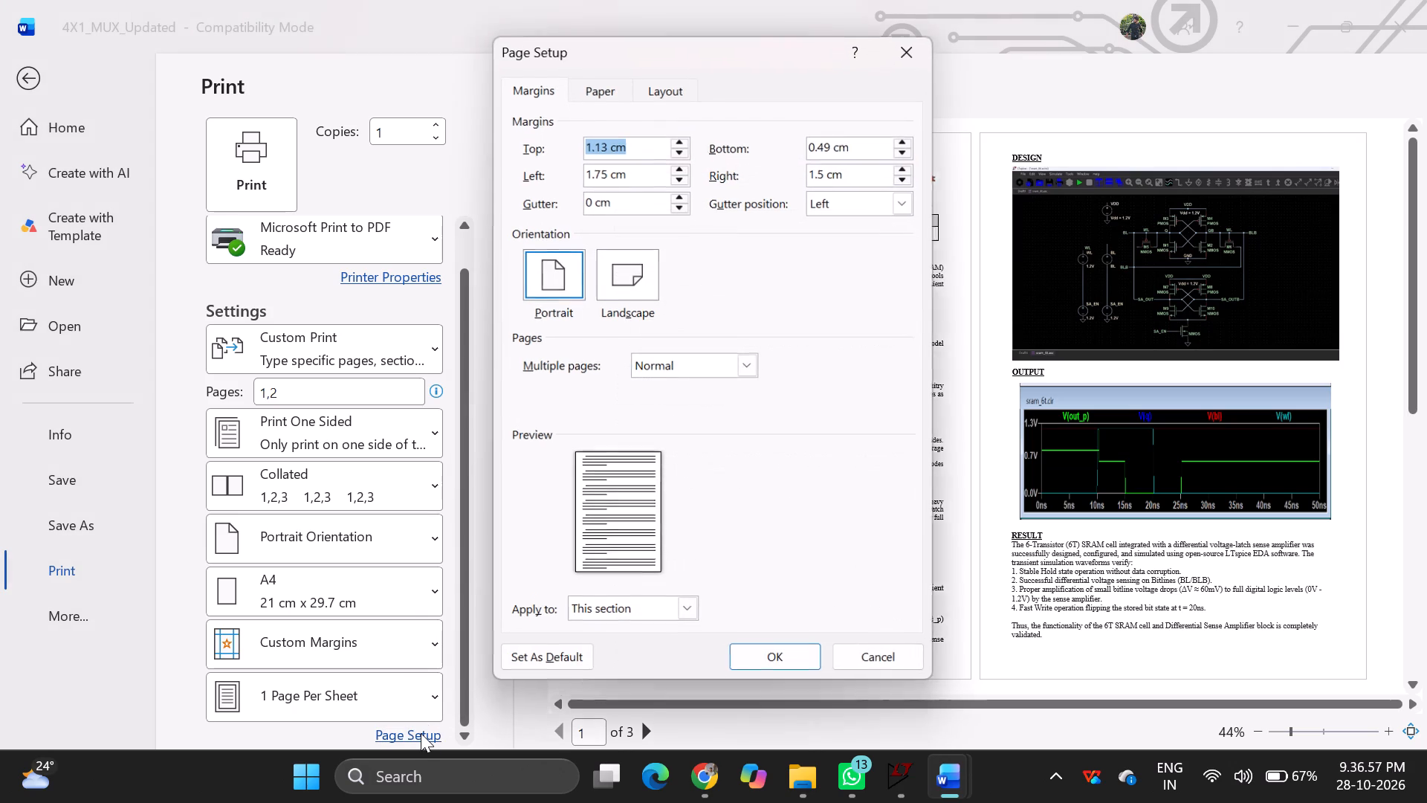
{"action": "left_click", "coordinate": [777, 662]}
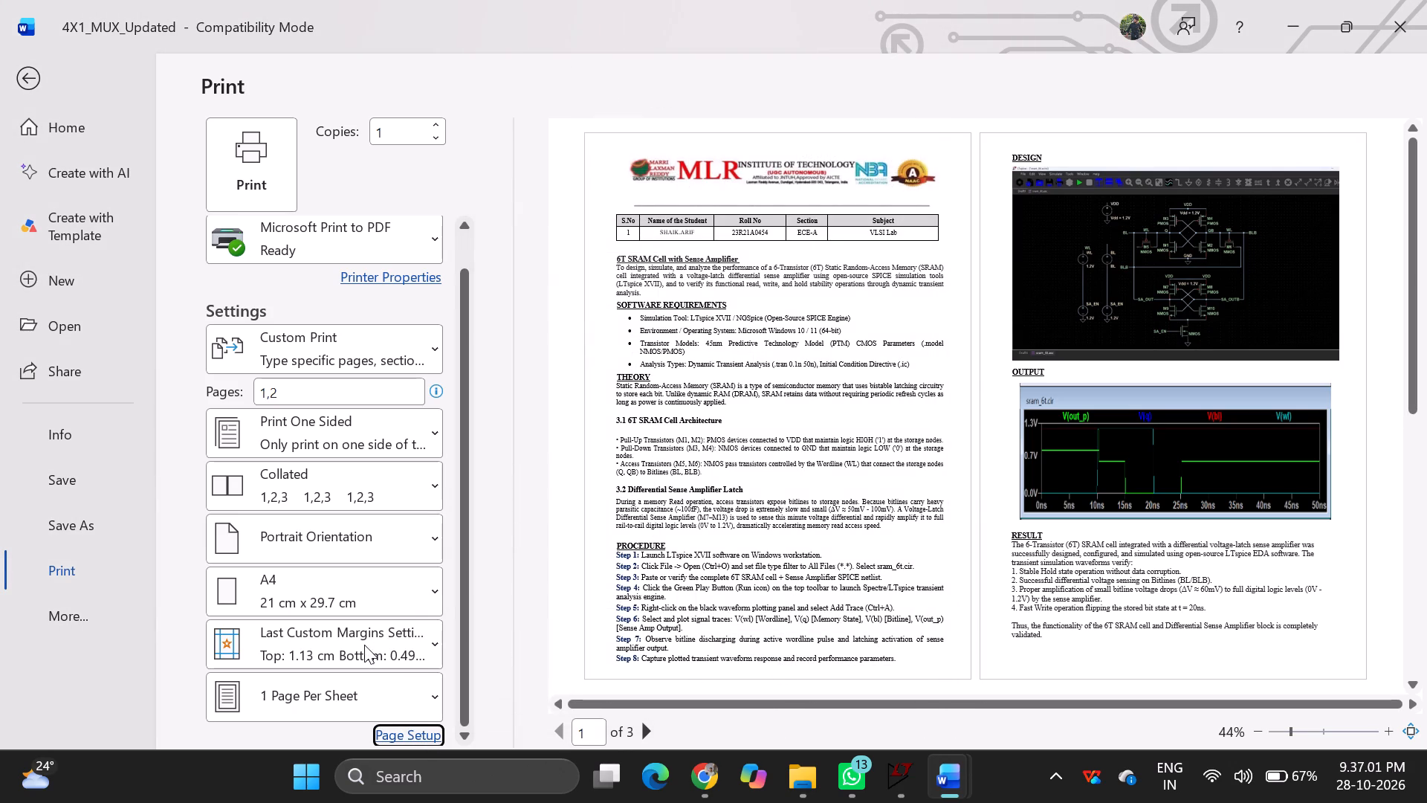
{"action": "scroll", "coordinate": [364, 645], "scroll_direction": "down", "scroll_amount": 1}
{"action": "left_click", "coordinate": [58, 570]}
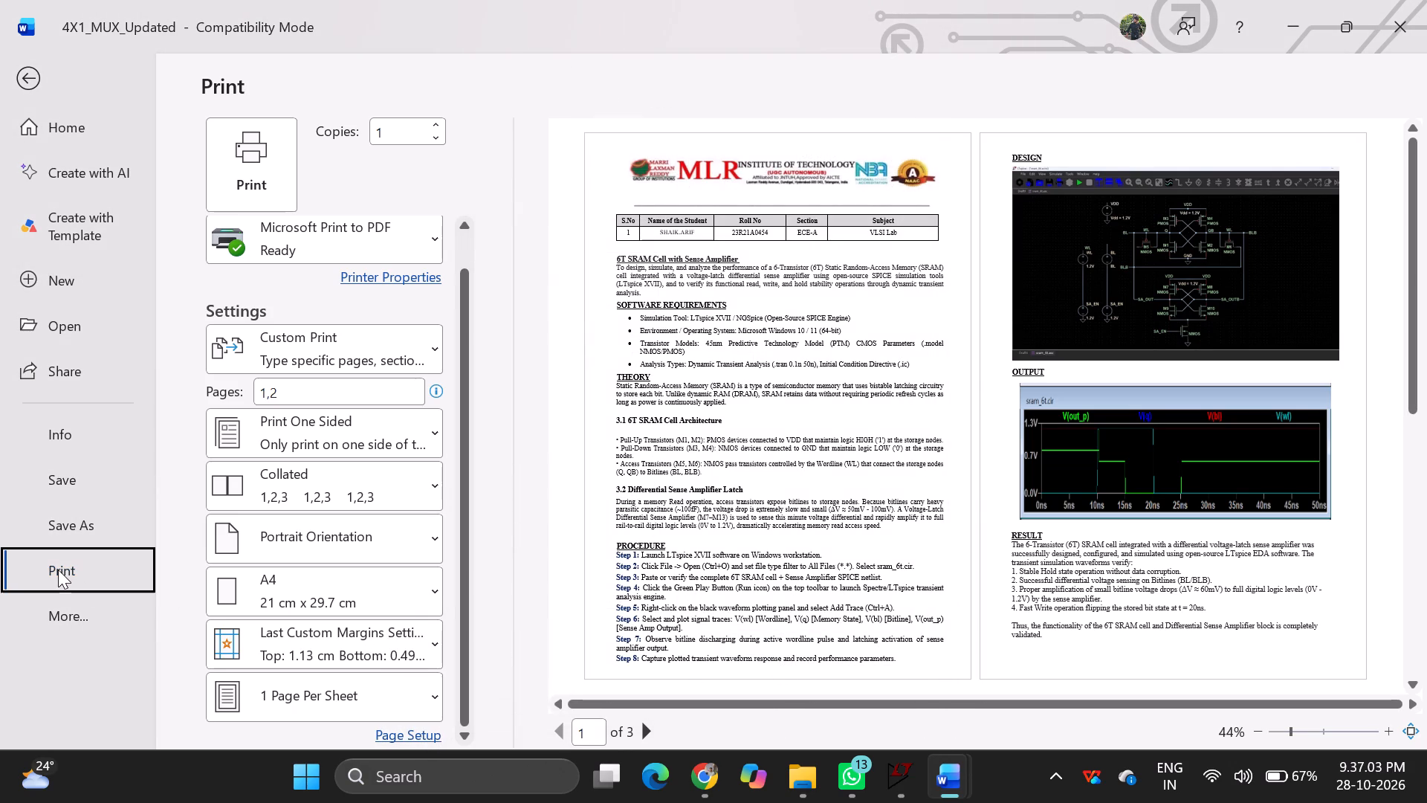
{"action": "left_click", "coordinate": [58, 570]}
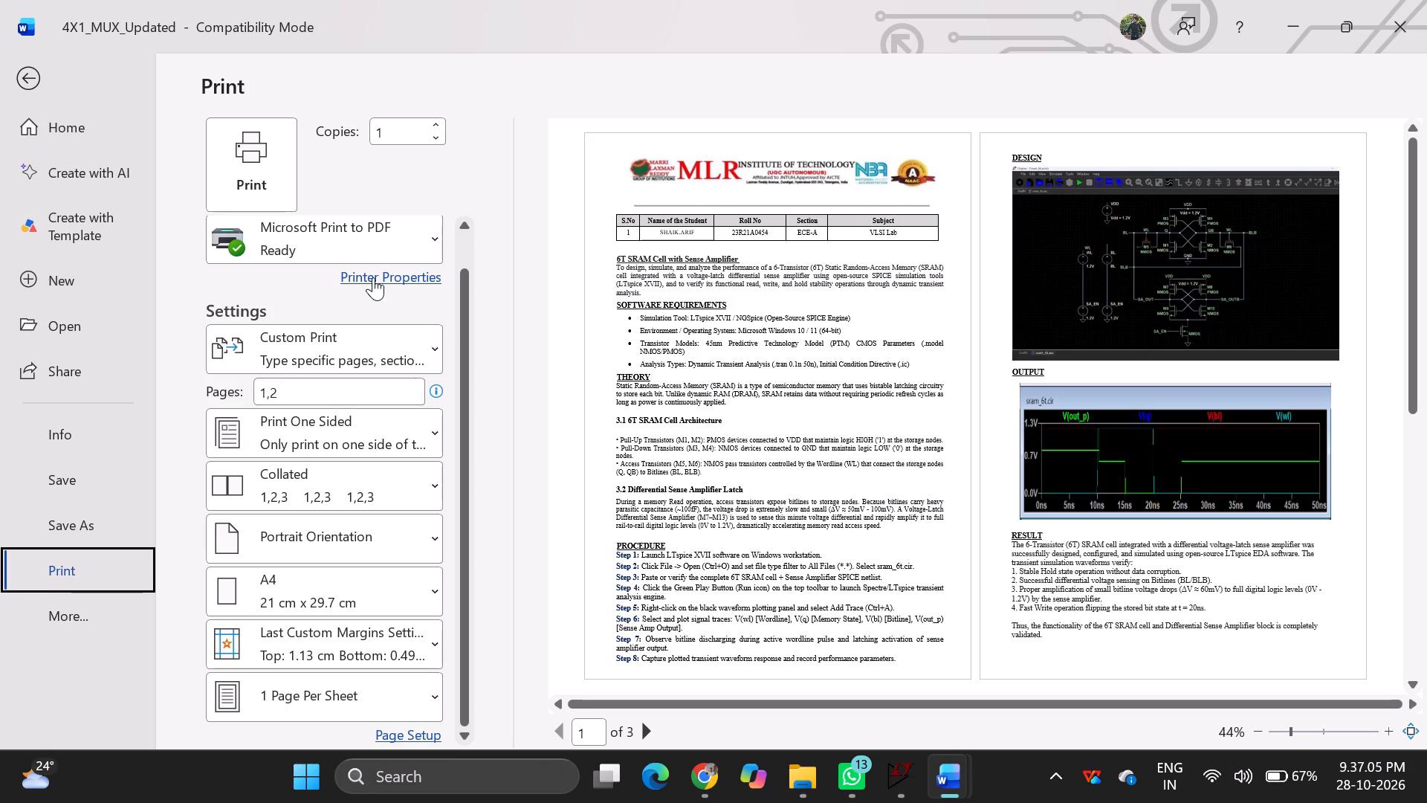
{"action": "left_click", "coordinate": [378, 272]}
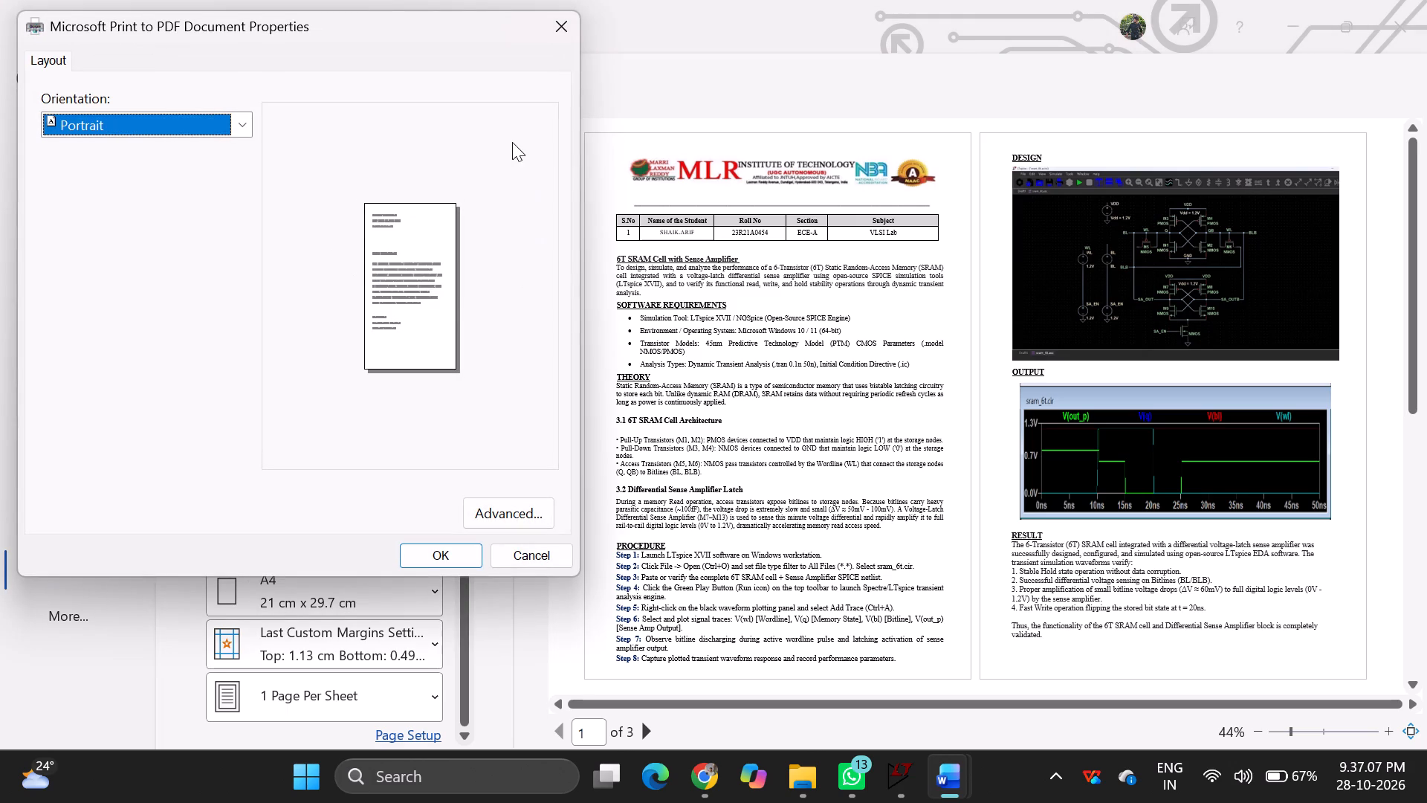
{"action": "left_click", "coordinate": [431, 558]}
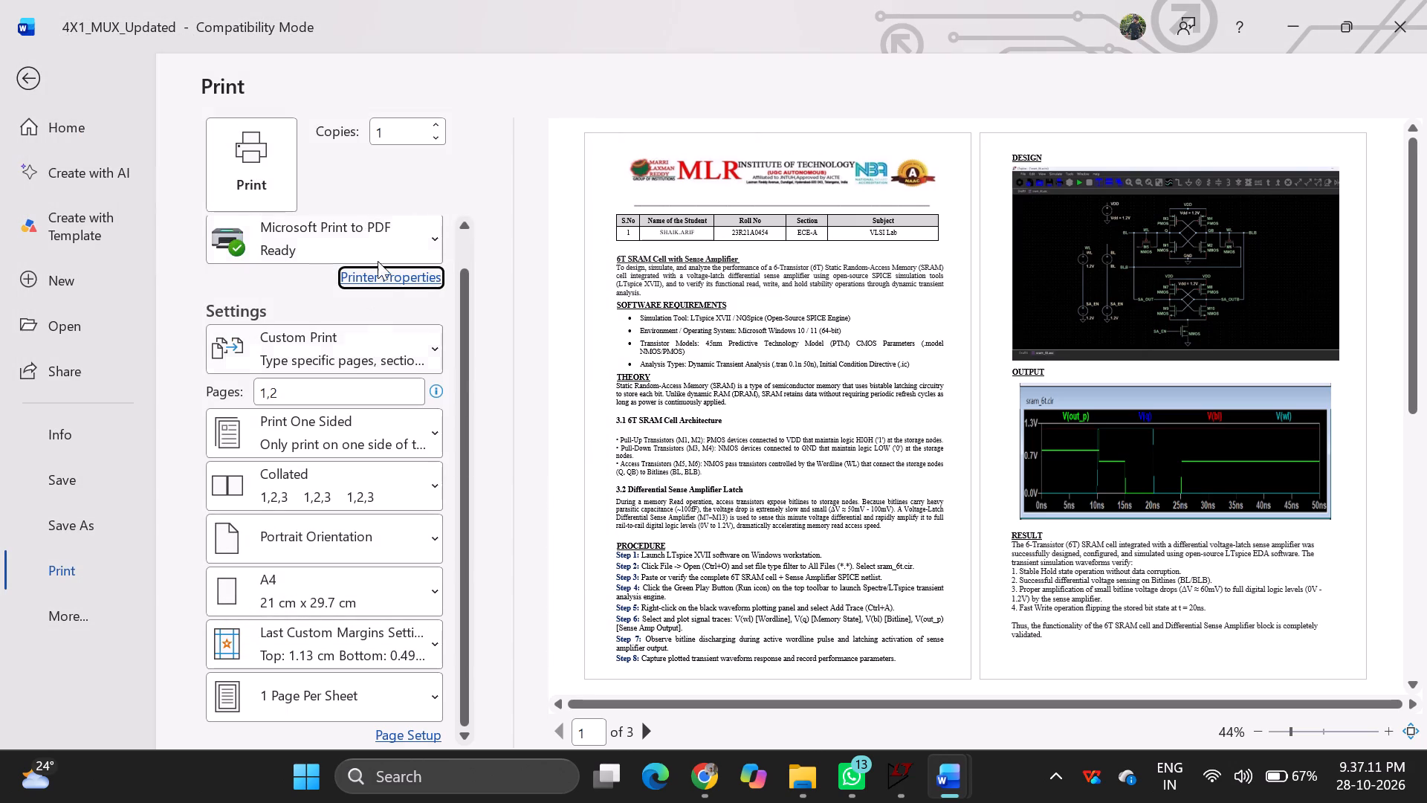
Print to Microsoft Print to PDF and save the output in Documents as "vlsi lab pp".
{"action": "left_click", "coordinate": [396, 238]}
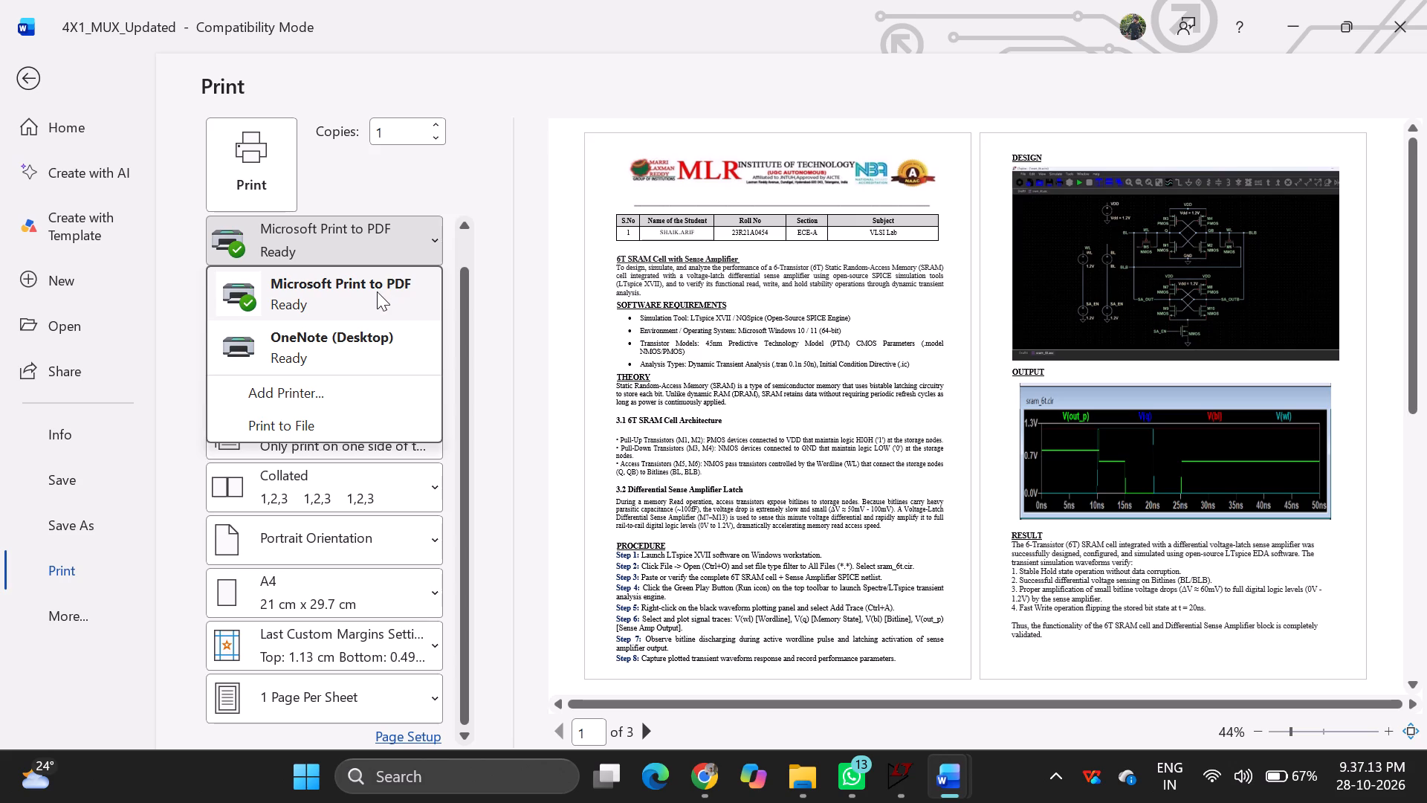
{"action": "left_click", "coordinate": [377, 291]}
{"action": "left_click", "coordinate": [230, 155]}
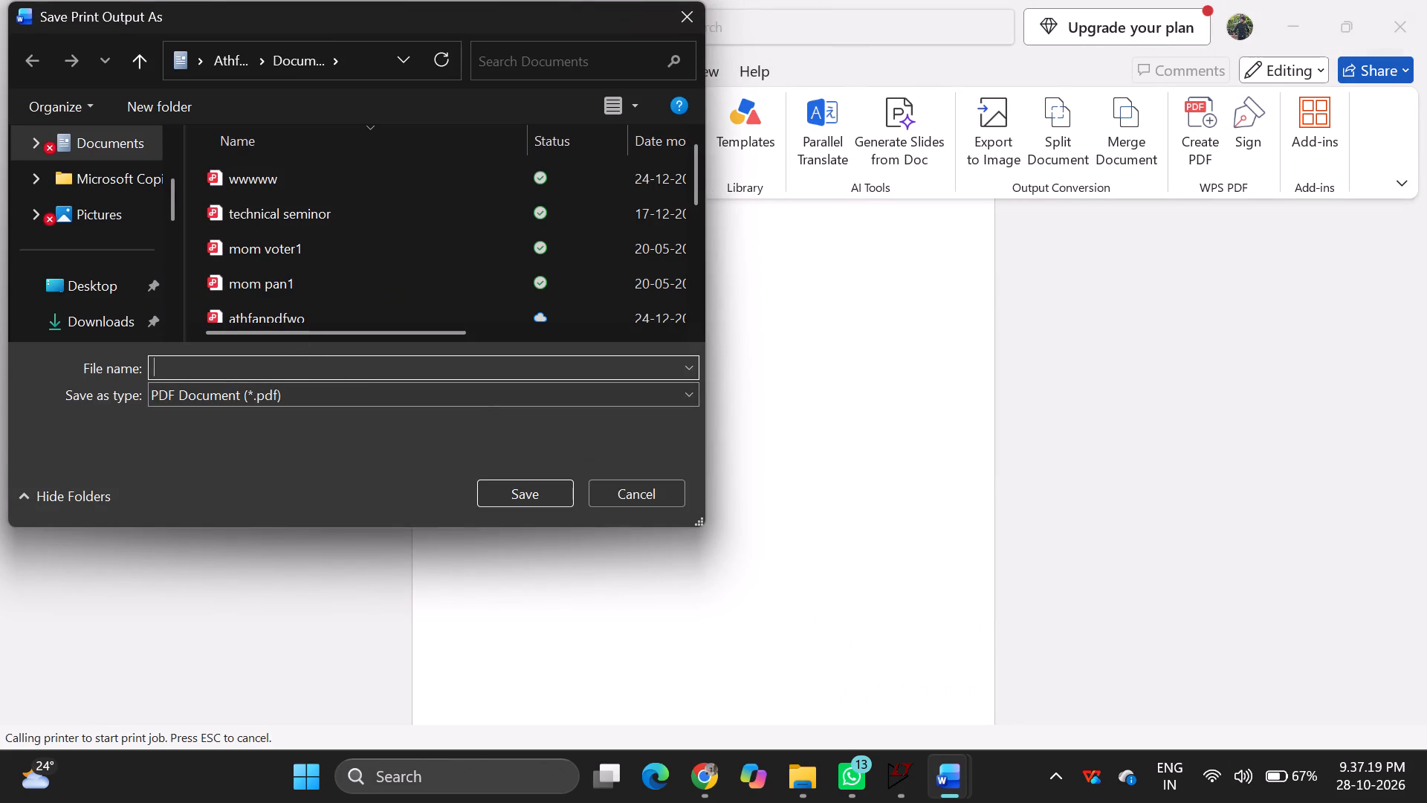
{"action": "type", "text": "vlsi lab"}
{"action": "key", "text": "space"}
{"action": "type", "text": "pp"}
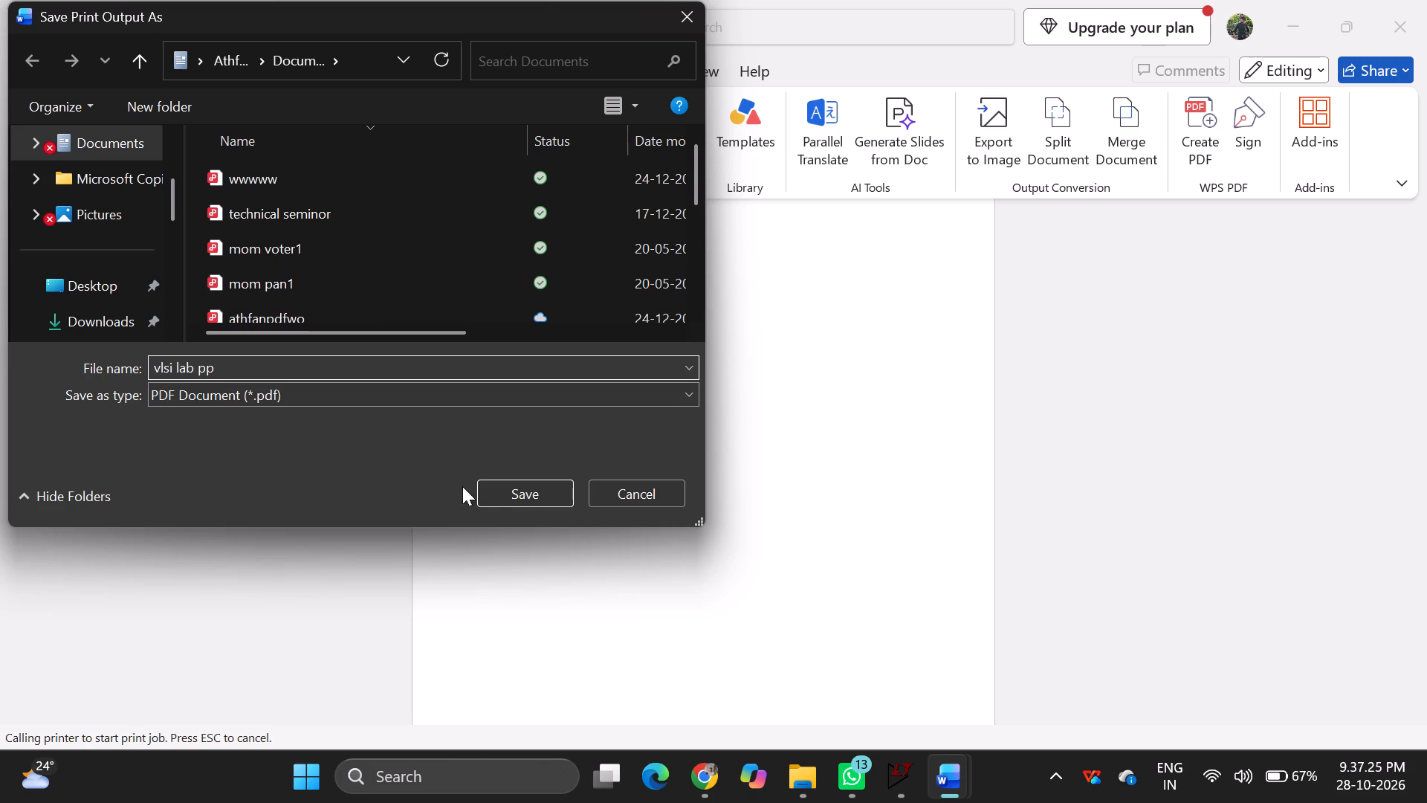
{"action": "left_click", "coordinate": [499, 491]}
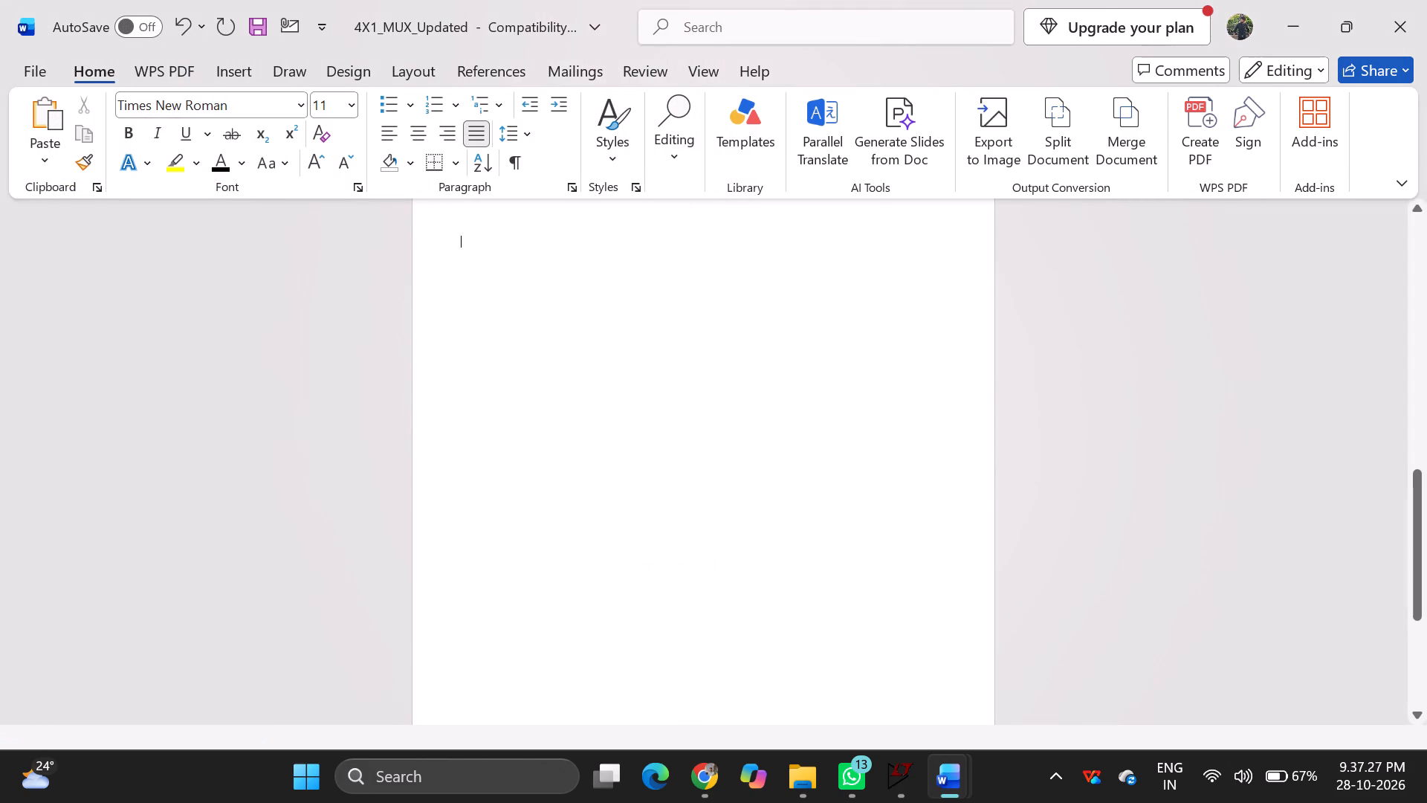
Switch to File Explorer to look for the saved PDF in Downloads, and return to the 4X1_MUX_Updated document.
{"action": "left_click", "coordinate": [813, 780]}
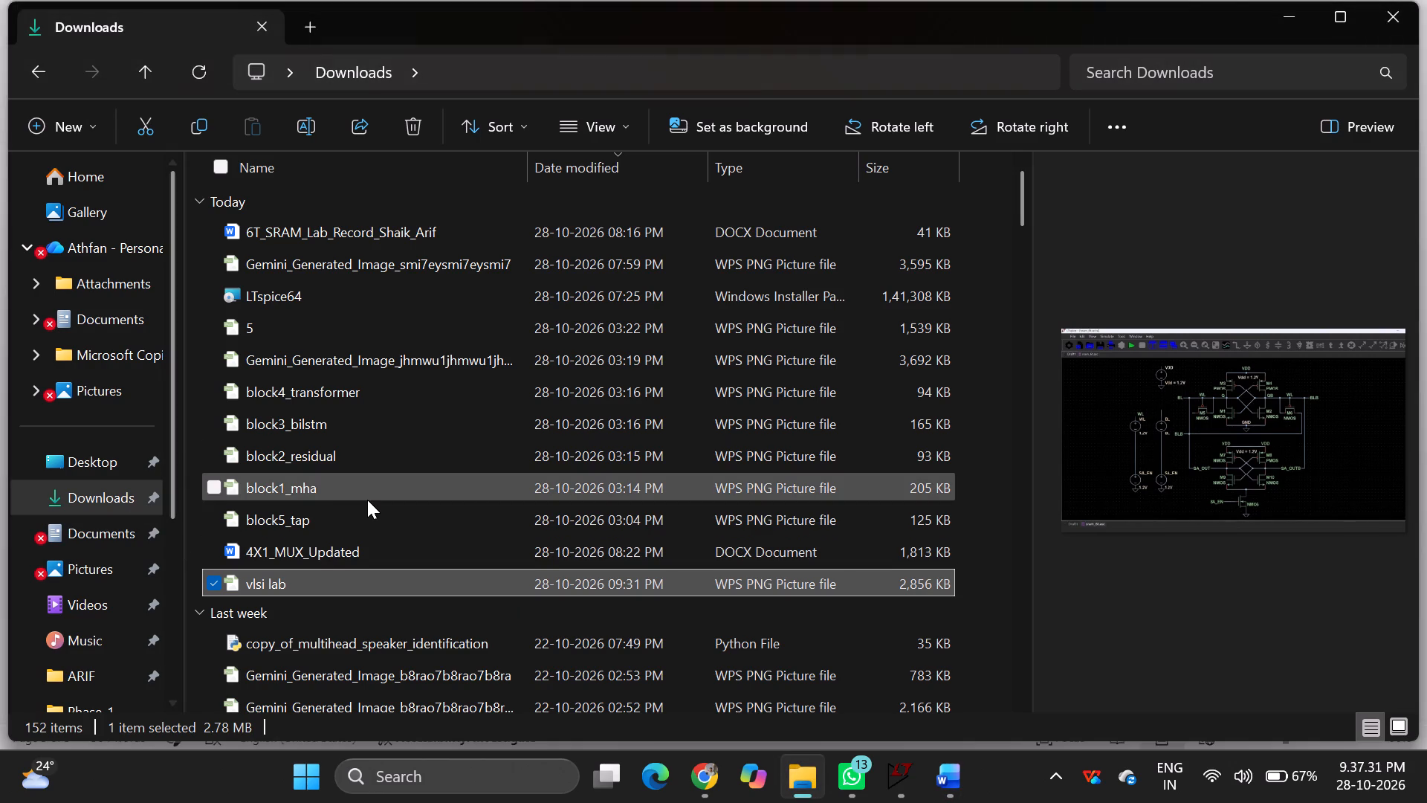
{"action": "scroll", "coordinate": [367, 500], "scroll_direction": "up", "scroll_amount": 2}
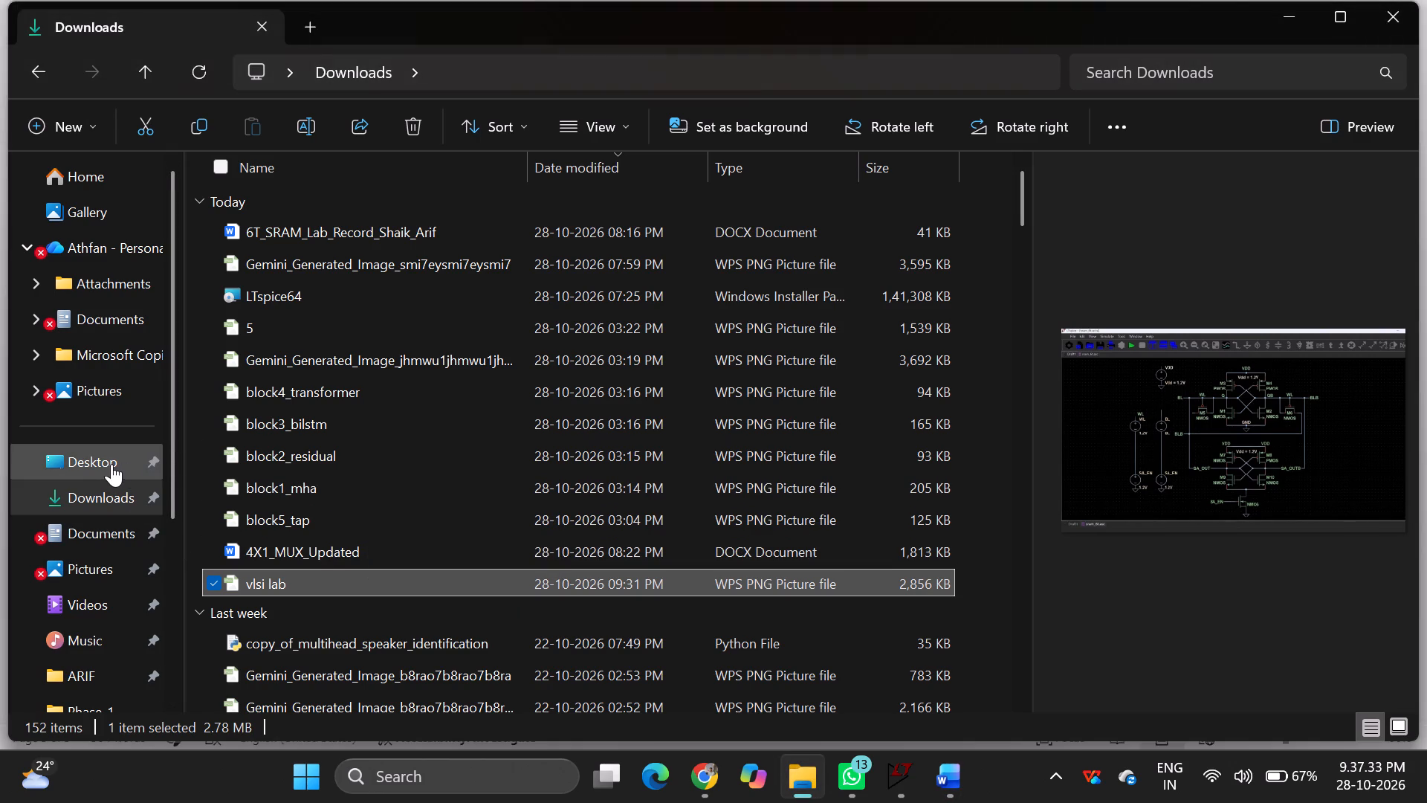
{"action": "left_click", "coordinate": [938, 793]}
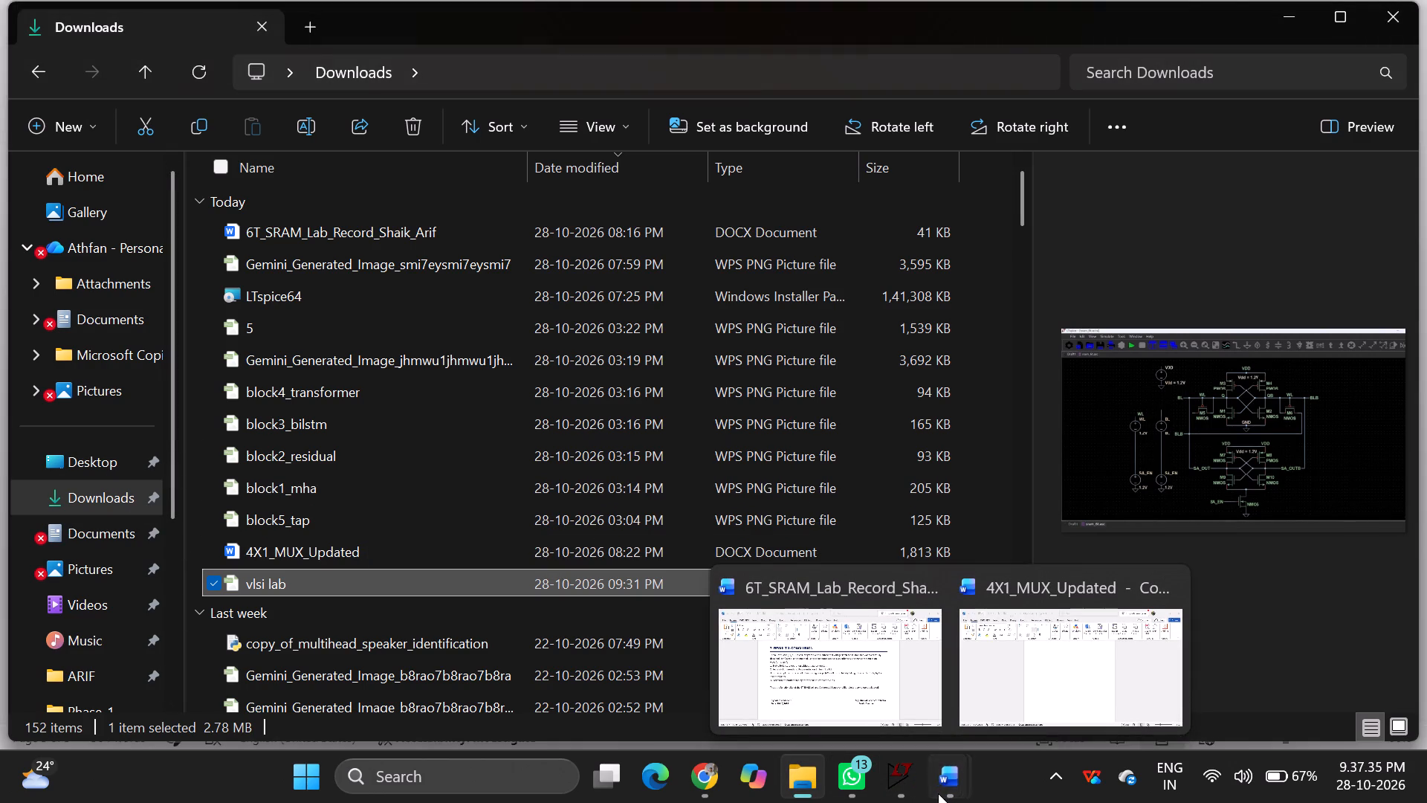
{"action": "left_click", "coordinate": [939, 774]}
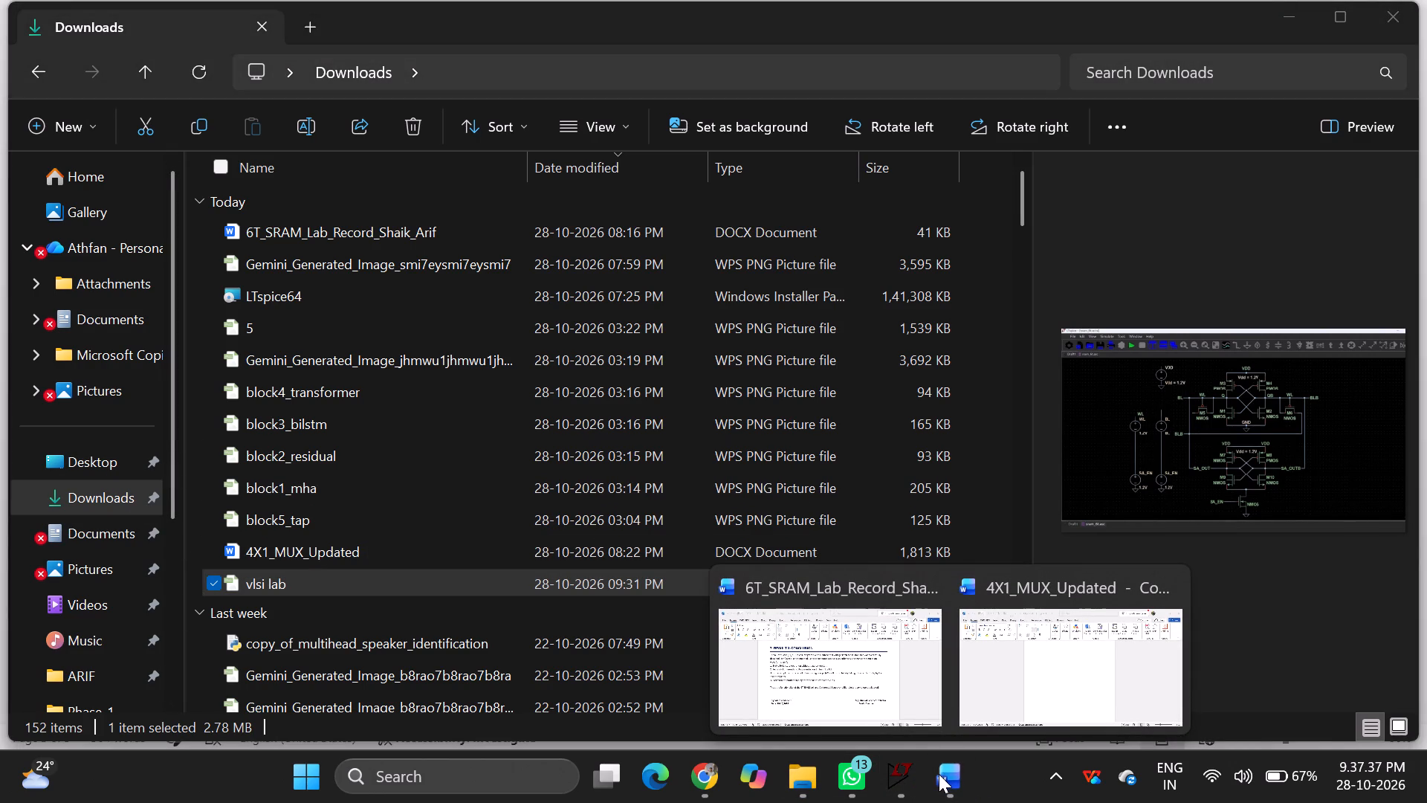
{"action": "left_click", "coordinate": [939, 774]}
{"action": "left_click", "coordinate": [1044, 665]}
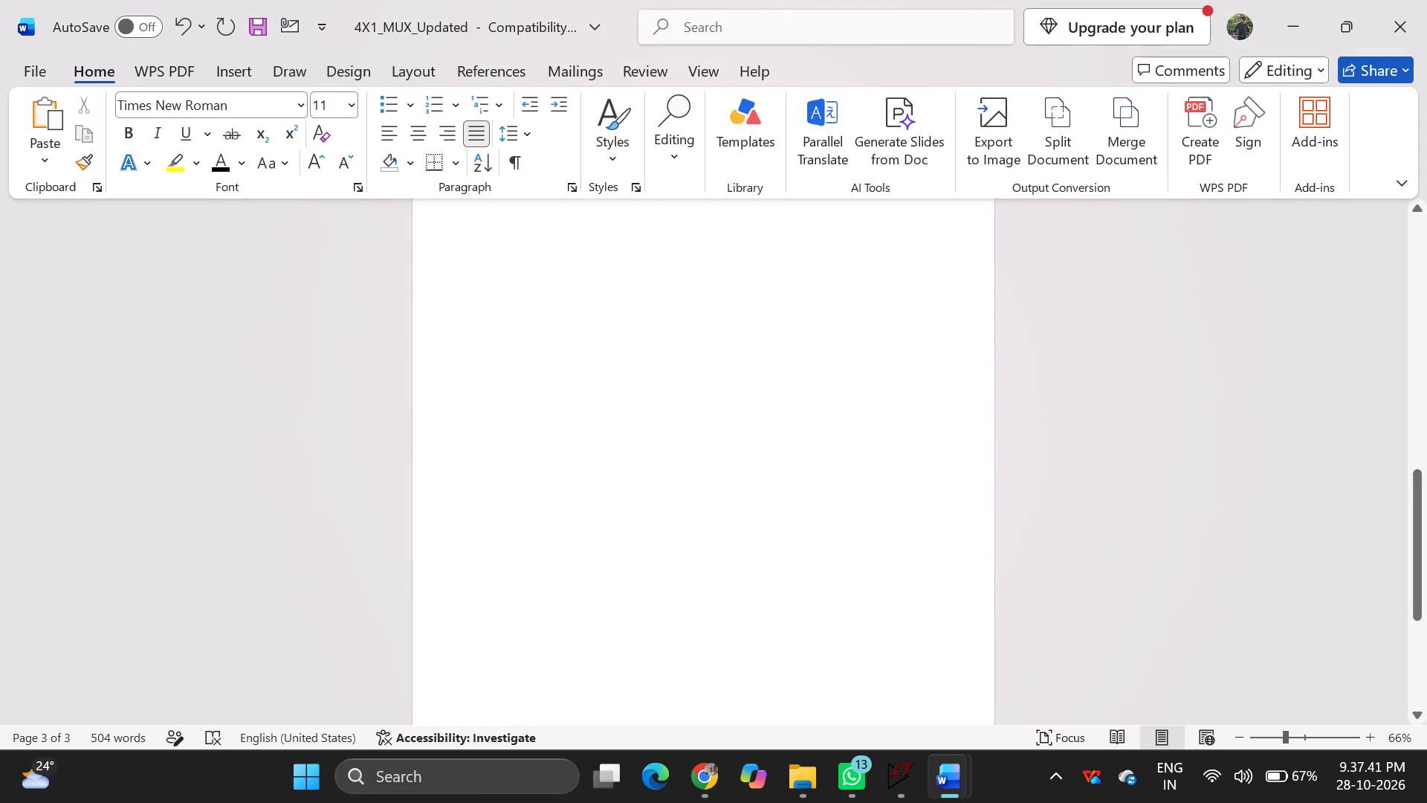
Start the PDF print again to check the save folder's location, and close the save dialog without saving.
{"action": "key", "text": "ctrl+p"}
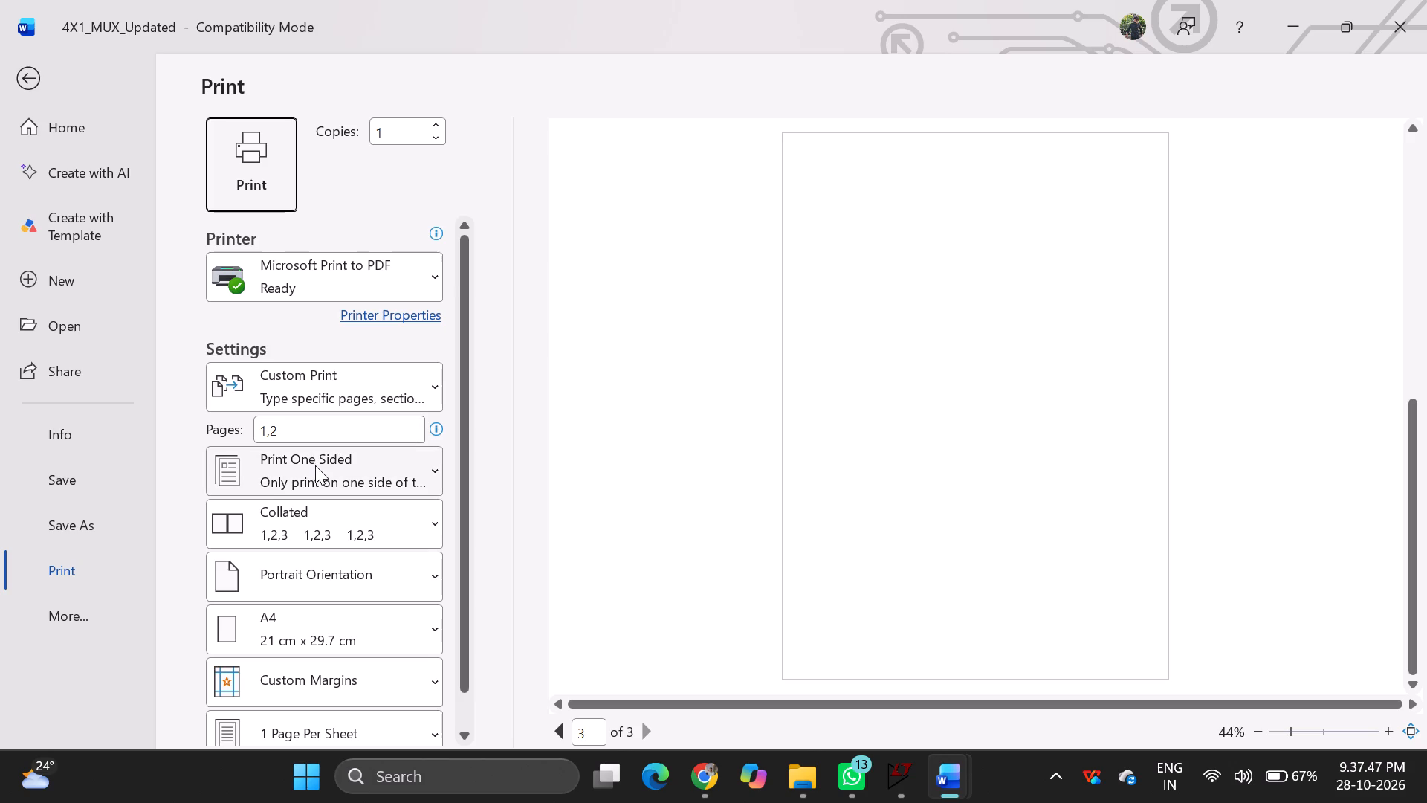
{"action": "left_click", "coordinate": [260, 164]}
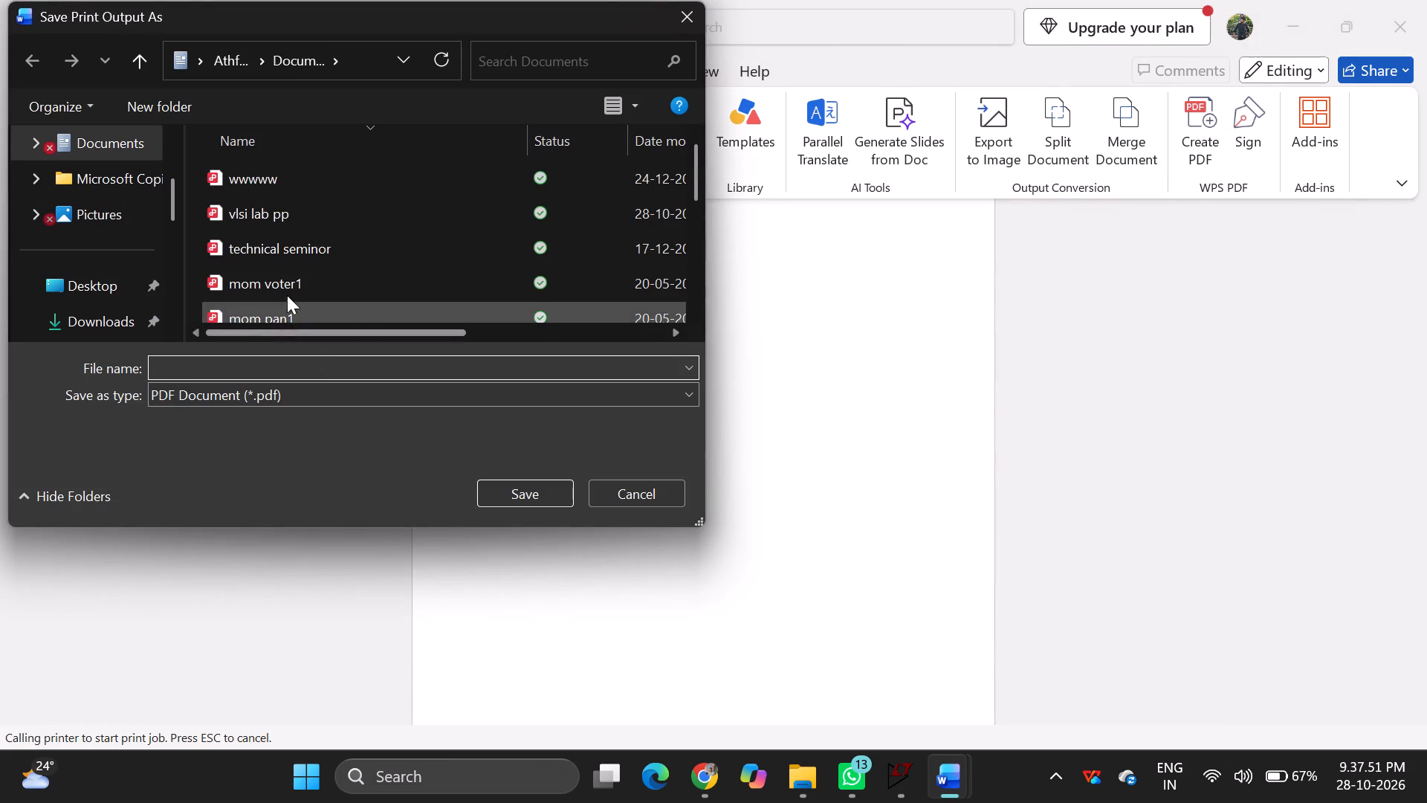
{"action": "left_click", "coordinate": [340, 55]}
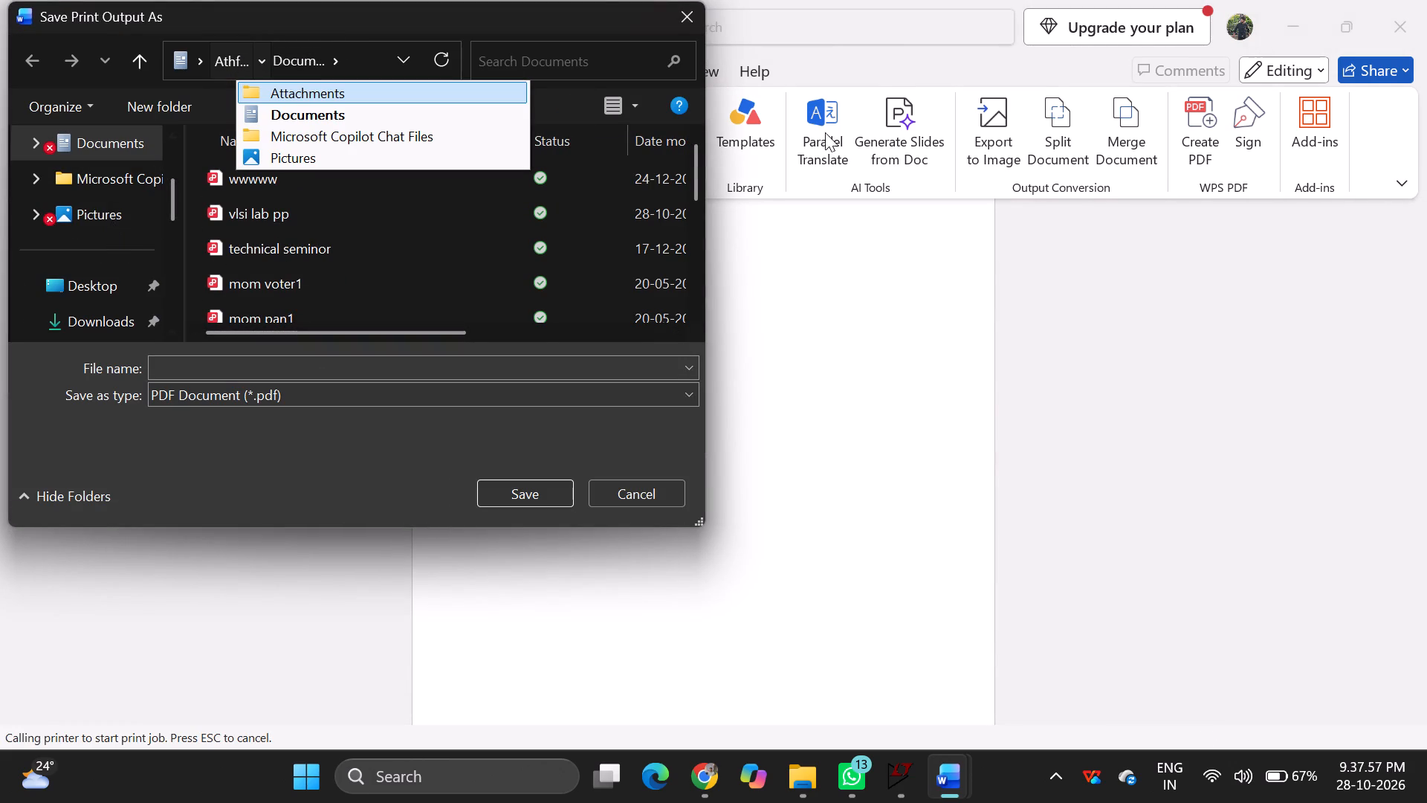
{"action": "left_click", "coordinate": [683, 13]}
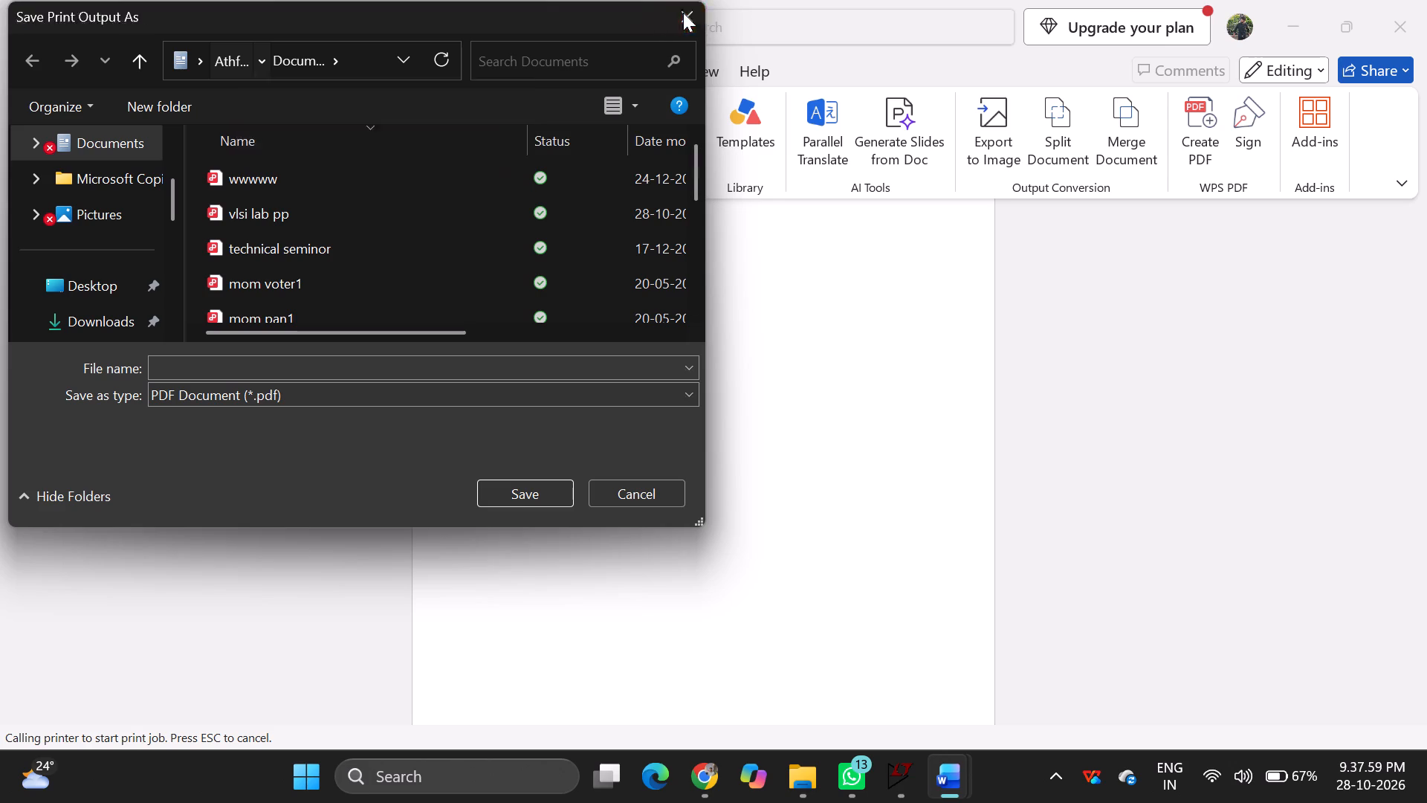
Switch to File Explorer, find the "vlsi lab pp" PDF in the OneDrive Documents folder and open it.
{"action": "left_click", "coordinate": [797, 784]}
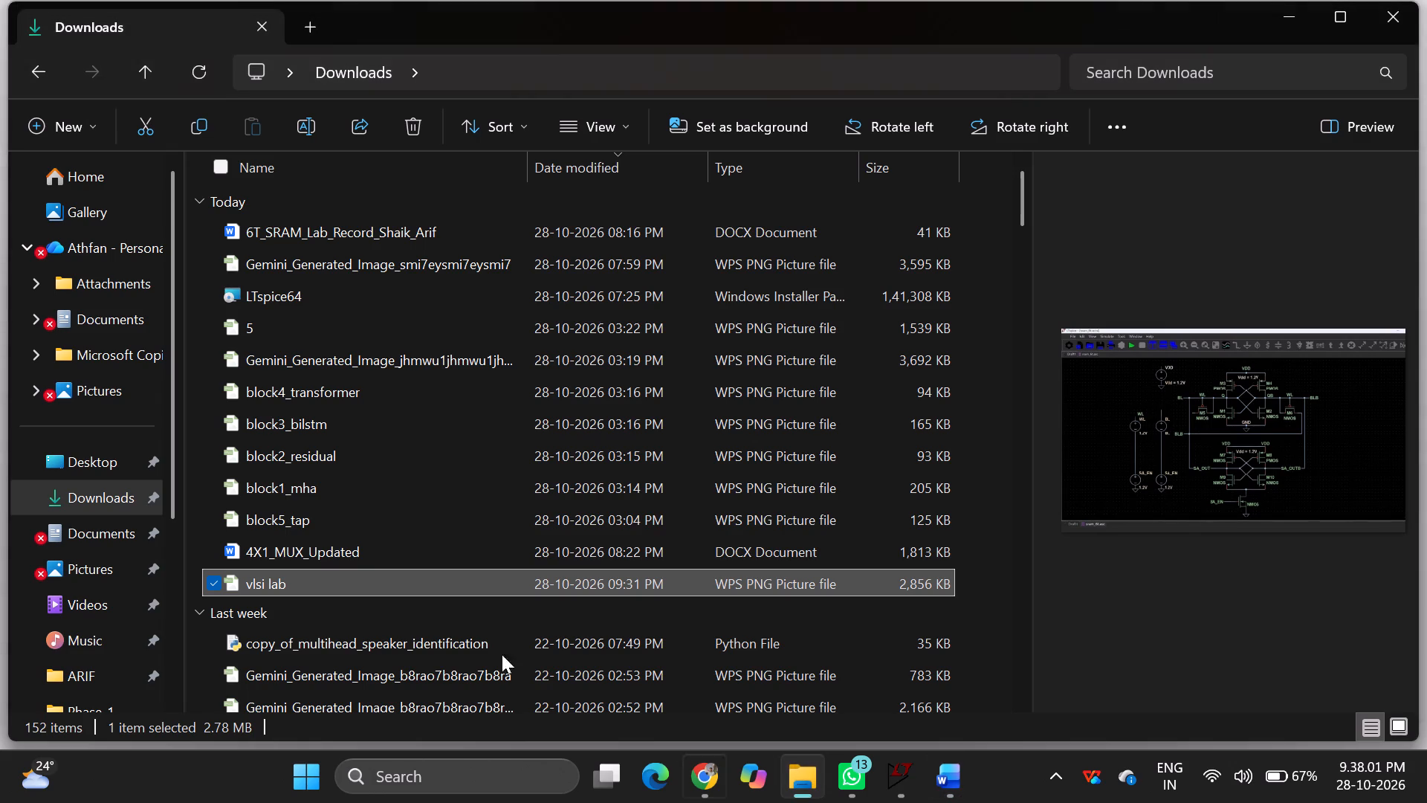
{"action": "double_click", "coordinate": [123, 320]}
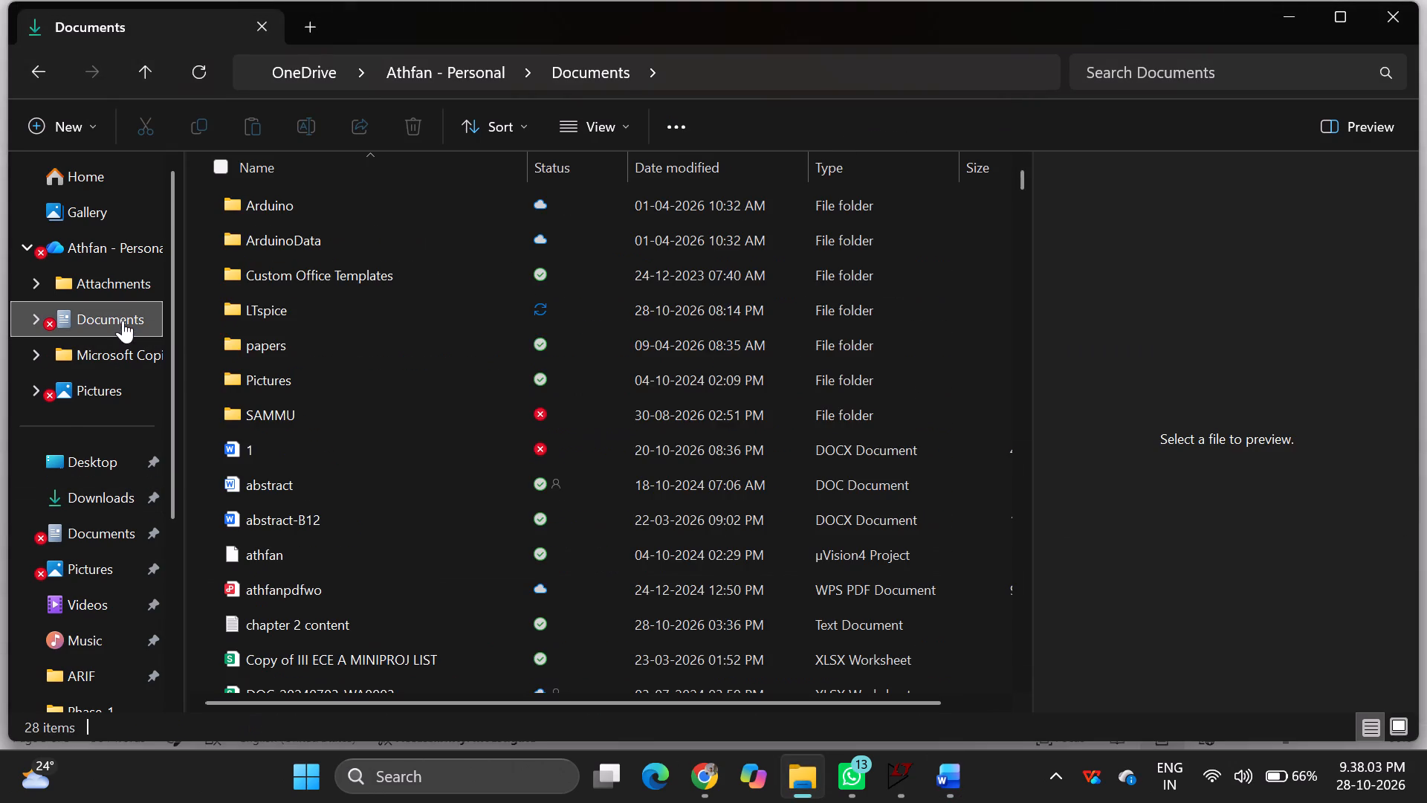
{"action": "scroll", "coordinate": [354, 551], "scroll_direction": "down", "scroll_amount": 2}
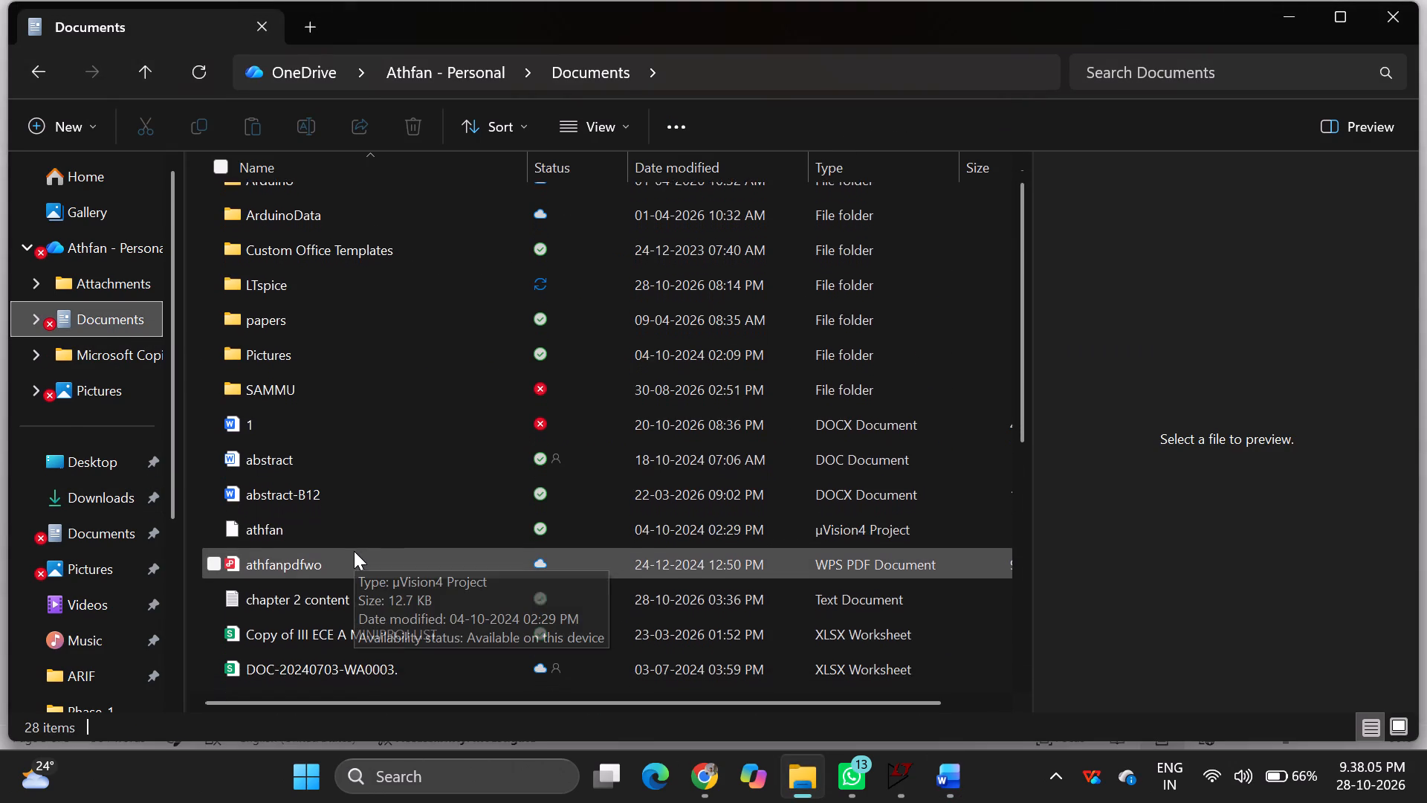
{"action": "scroll", "coordinate": [354, 551], "scroll_direction": "down", "scroll_amount": 2}
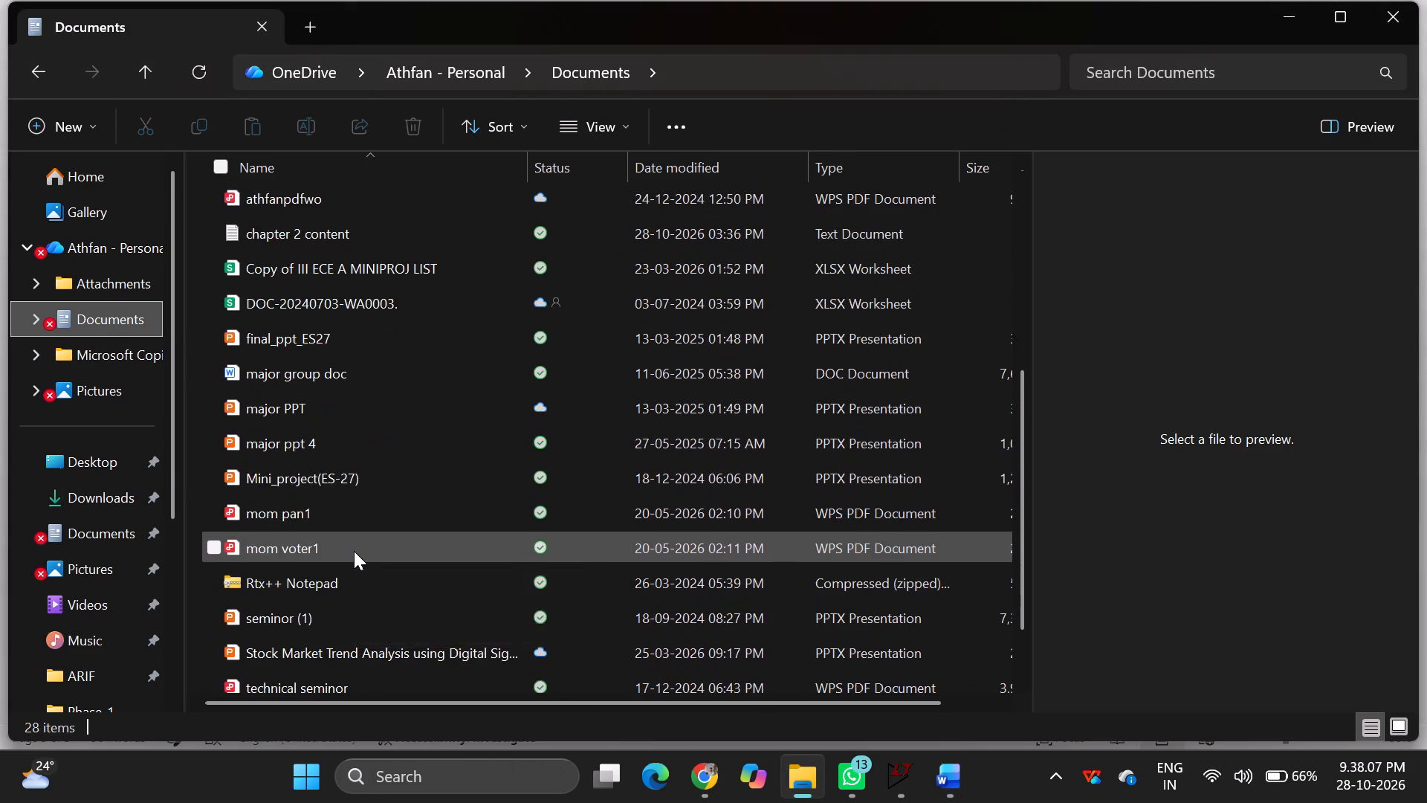